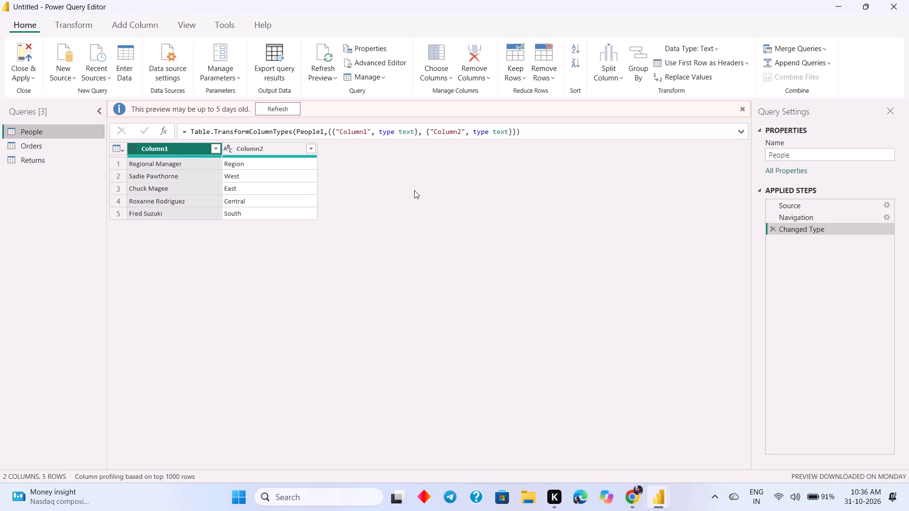
Refresh the data preview of the People query.
left_click(283, 114)
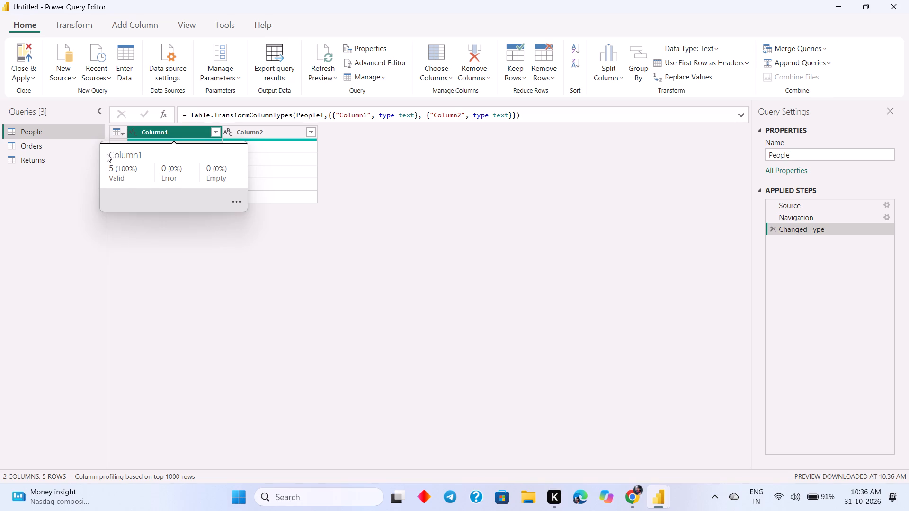
Open the Orders query and examine its columns, including Country/Region and Segment.
left_click(49, 148)
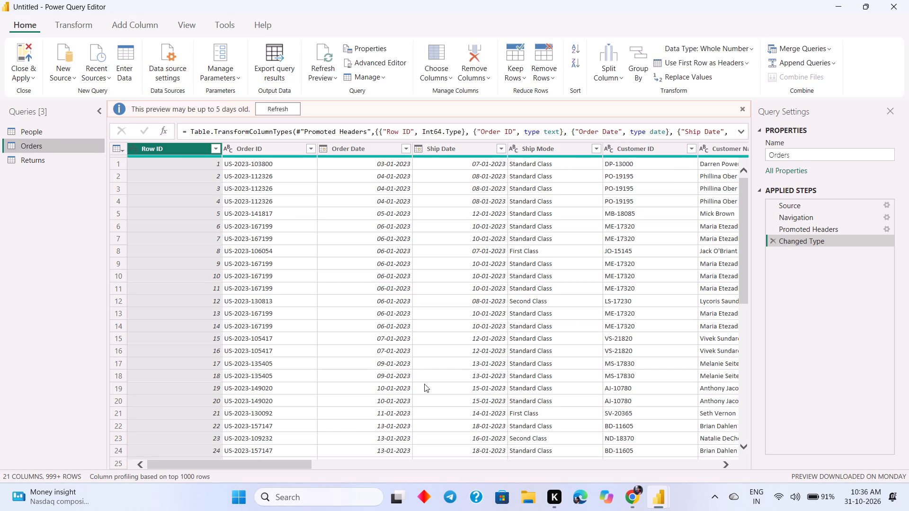
left_click_drag(311, 465, 323, 466)
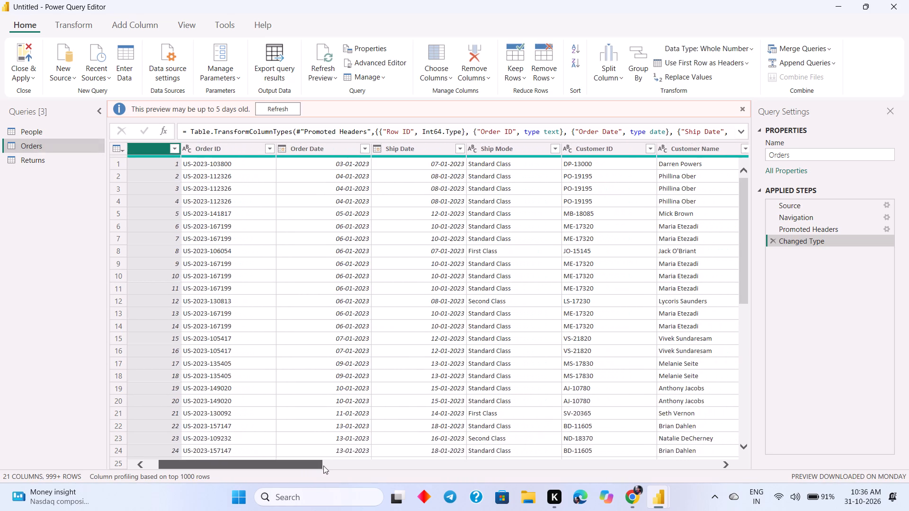
left_click_drag(323, 466, 413, 471)
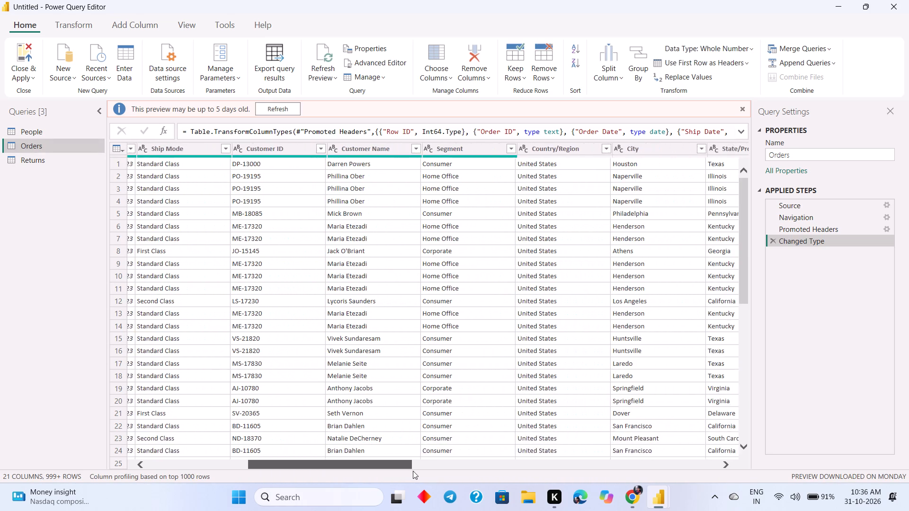
left_click_drag(413, 471, 444, 473)
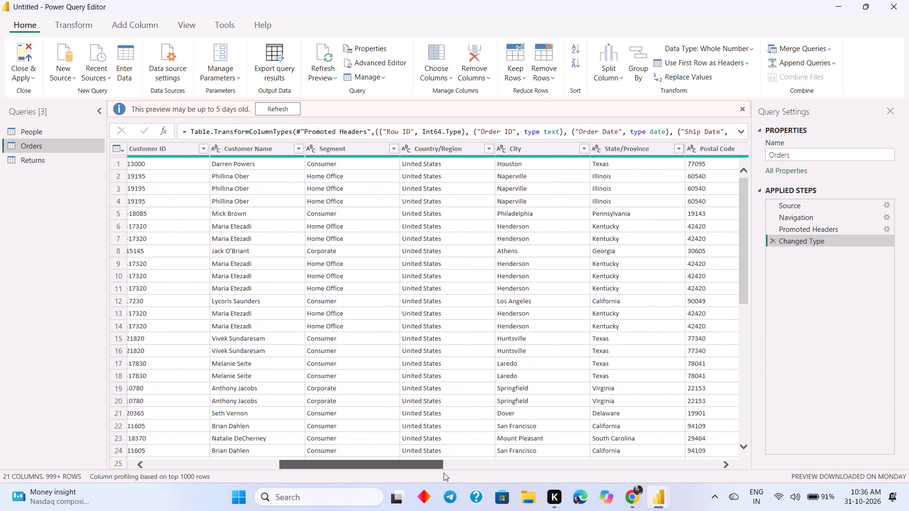
left_click_drag(444, 473, 457, 473)
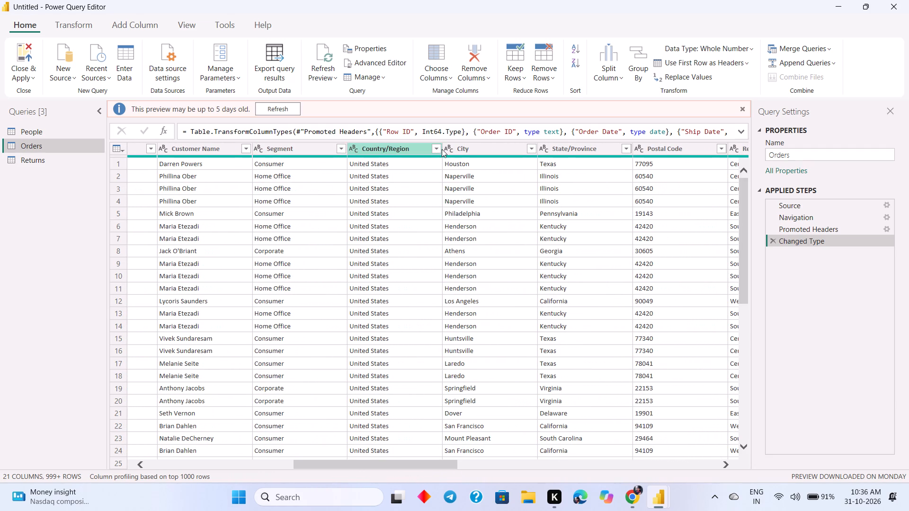
left_click(424, 148)
right_click(423, 147)
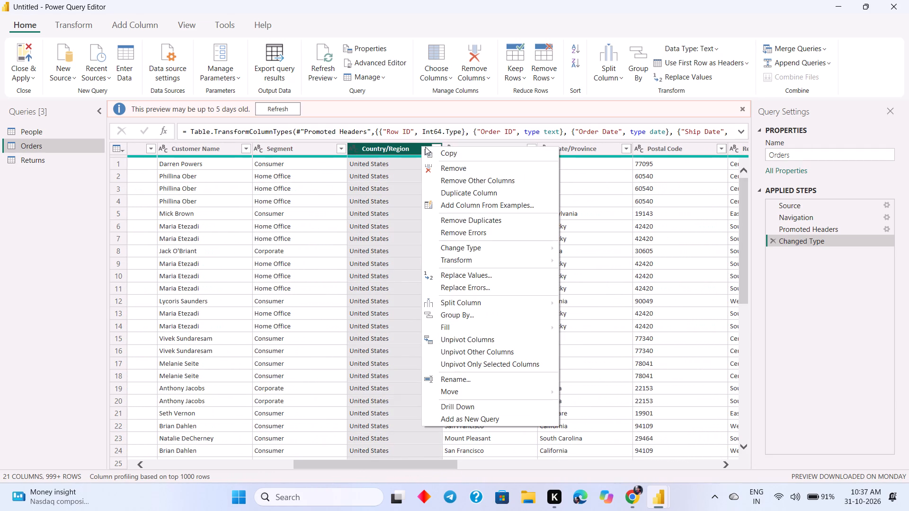
left_click(392, 148)
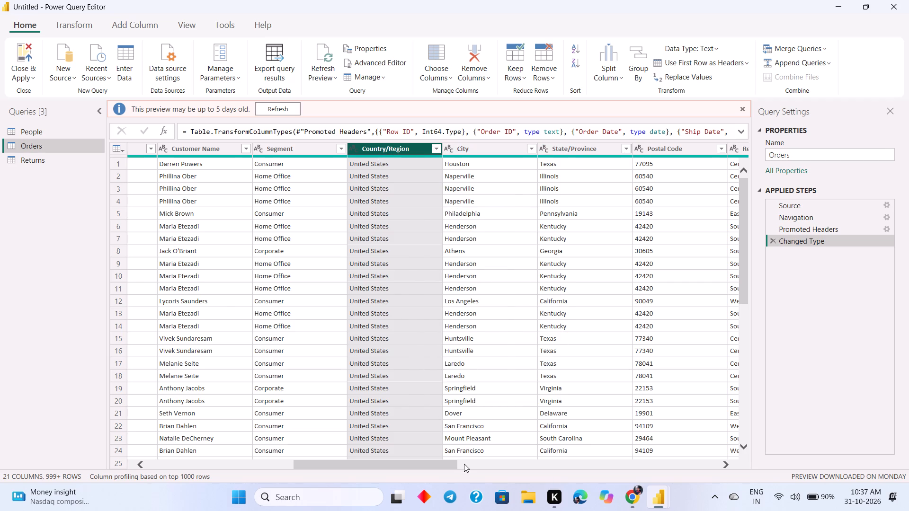
left_click_drag(461, 464, 428, 468)
left_click(428, 468)
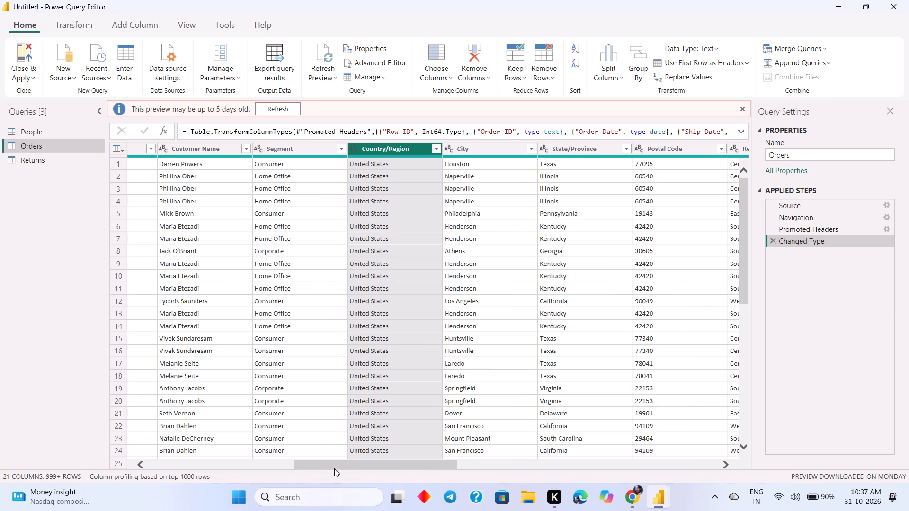
left_click(283, 467)
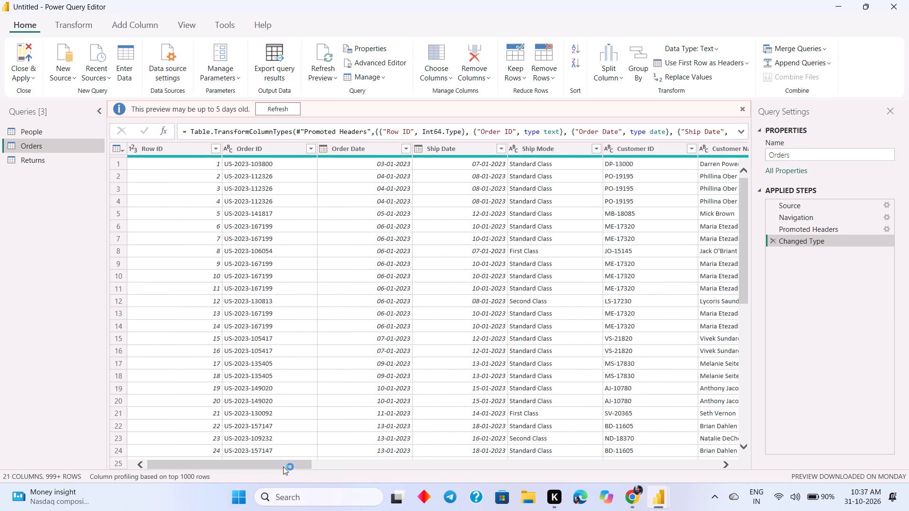
left_click_drag(283, 467, 296, 468)
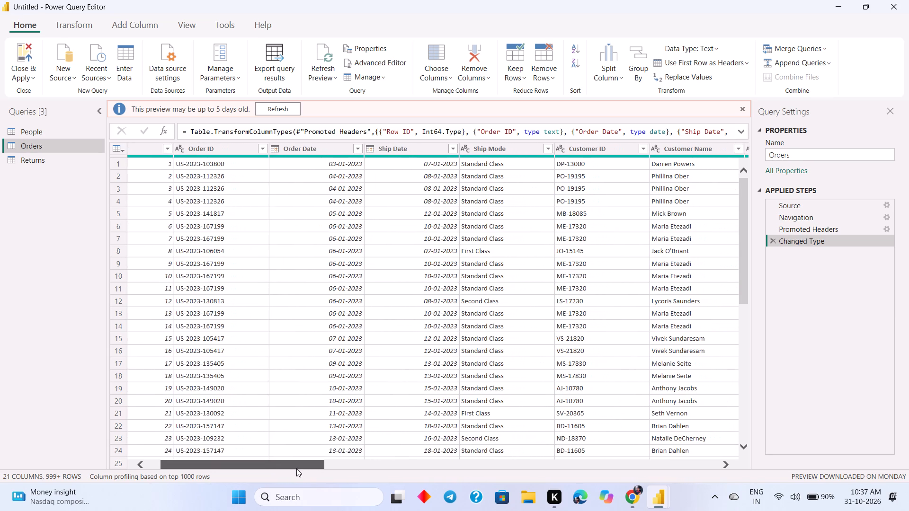
left_click_drag(296, 468, 348, 477)
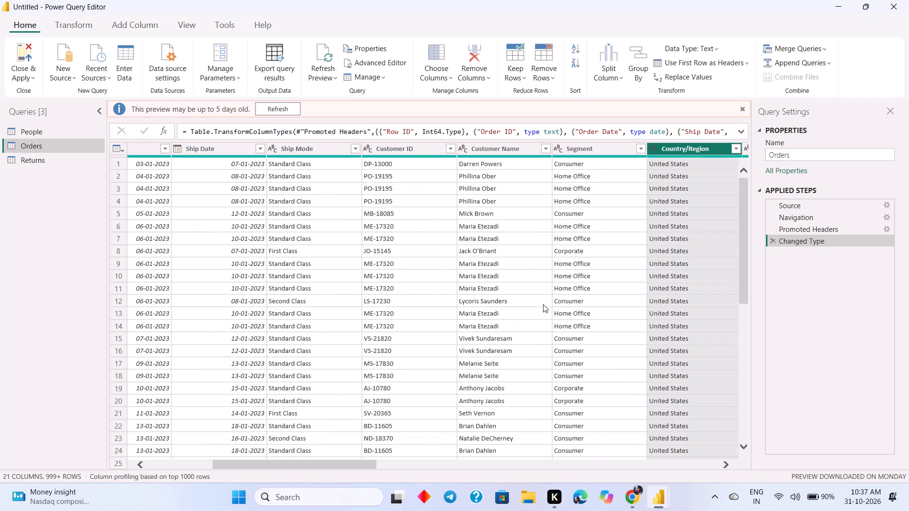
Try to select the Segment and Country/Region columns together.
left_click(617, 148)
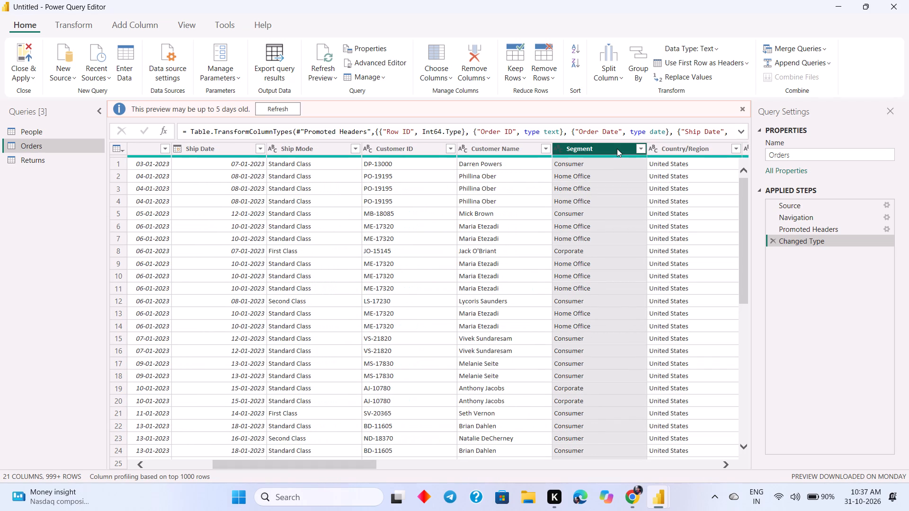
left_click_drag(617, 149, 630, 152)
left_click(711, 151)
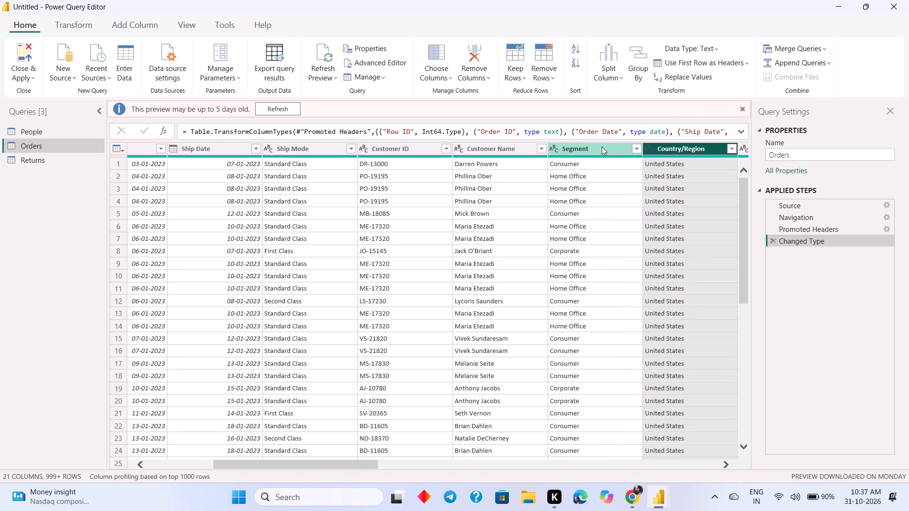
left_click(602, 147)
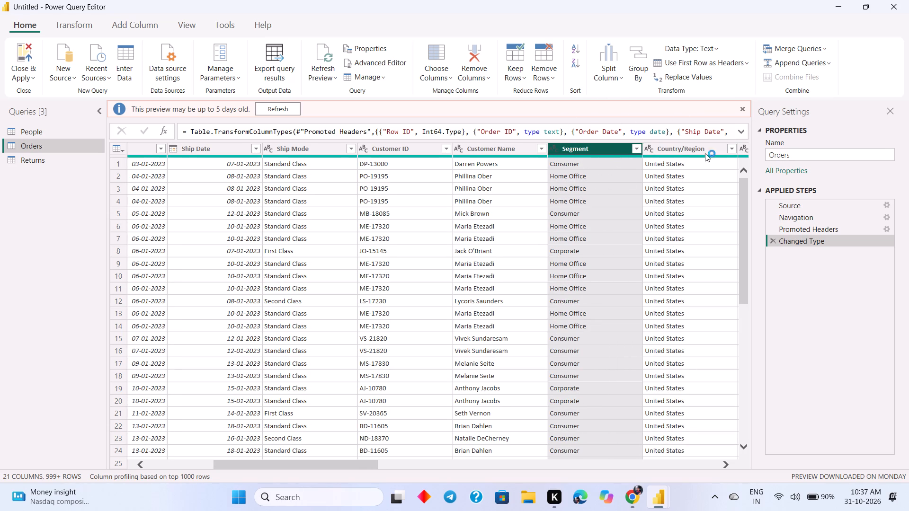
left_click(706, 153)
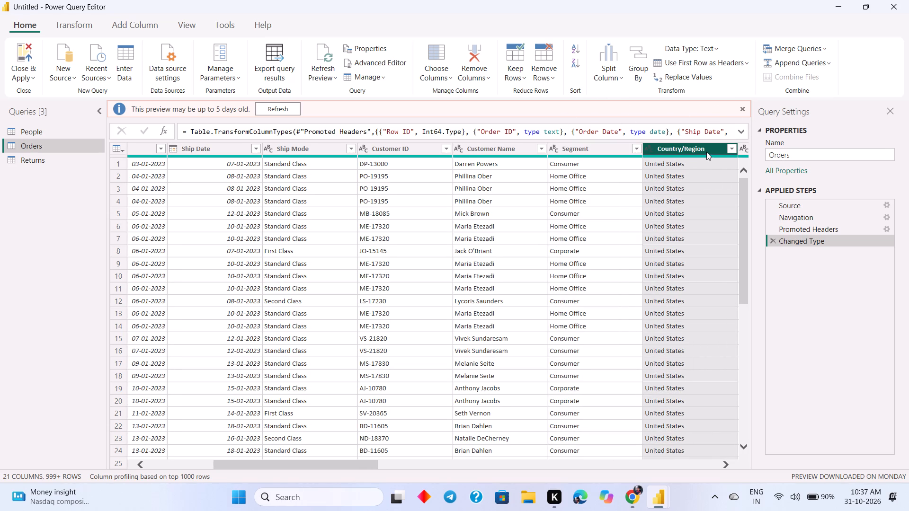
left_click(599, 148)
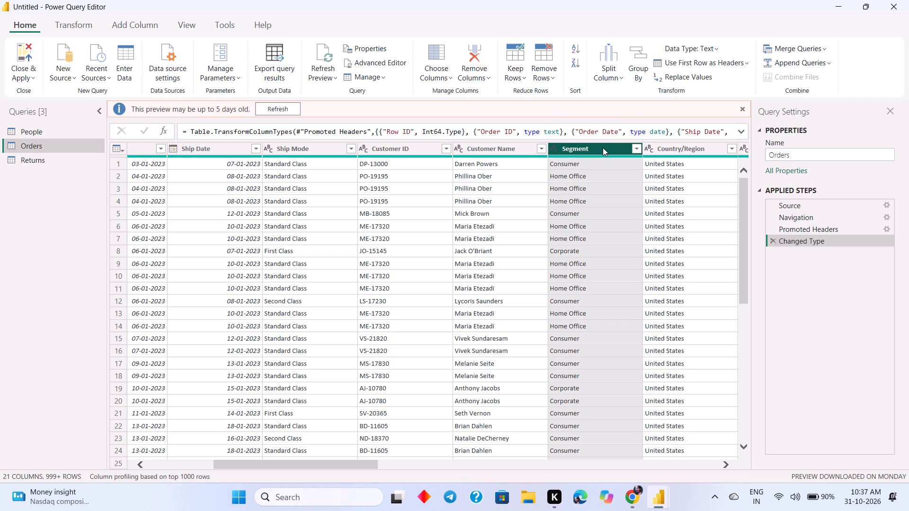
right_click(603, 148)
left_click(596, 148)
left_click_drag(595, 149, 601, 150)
Move the Country/Region column in front of the Segment column in the Orders query.
left_click(682, 151)
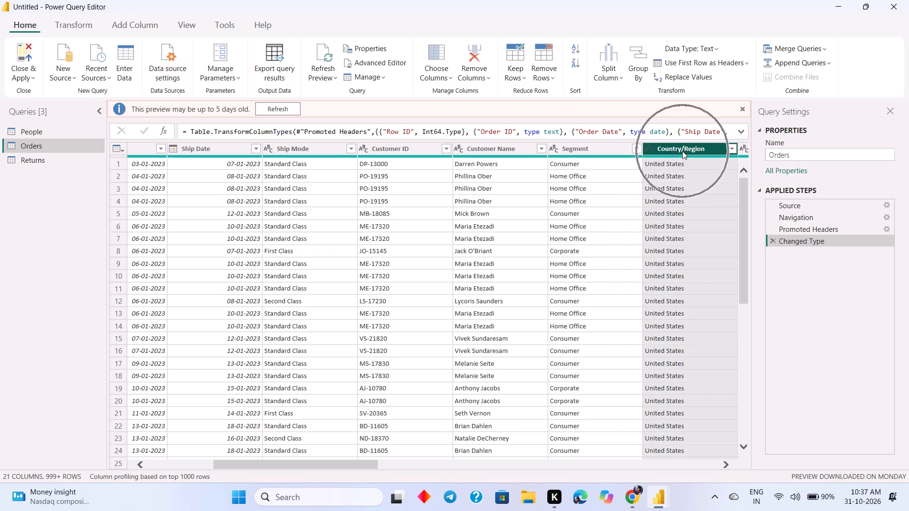
left_click_drag(682, 151, 634, 150)
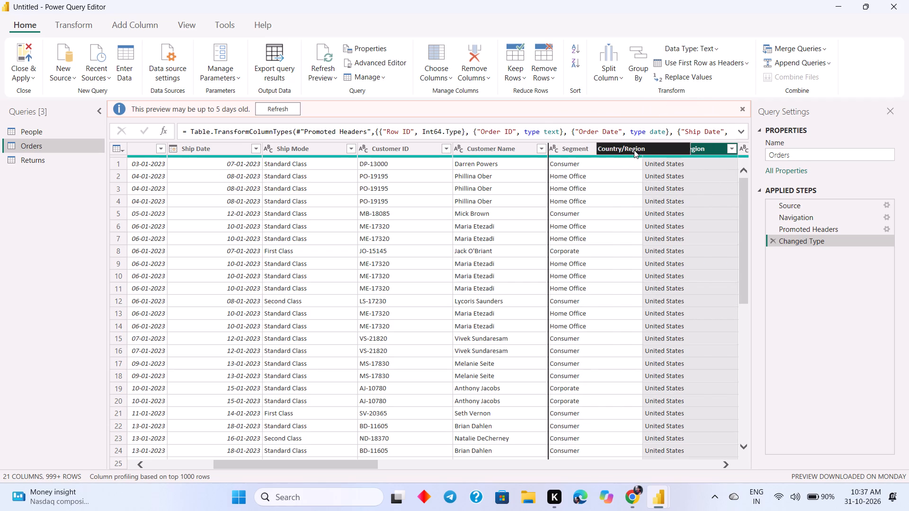
left_click_drag(634, 150, 599, 150)
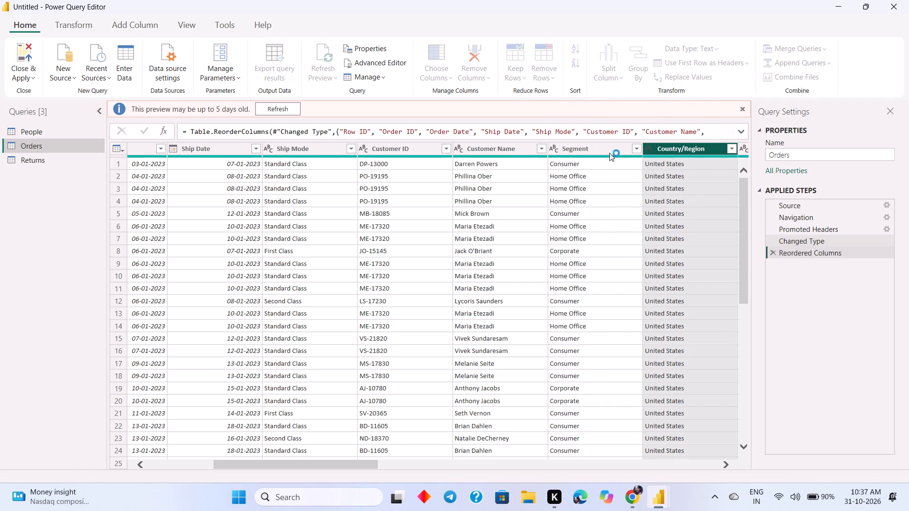
Select the Country/Region and Segment columns together and start a Group By on them.
left_click(618, 133, "ctrl")
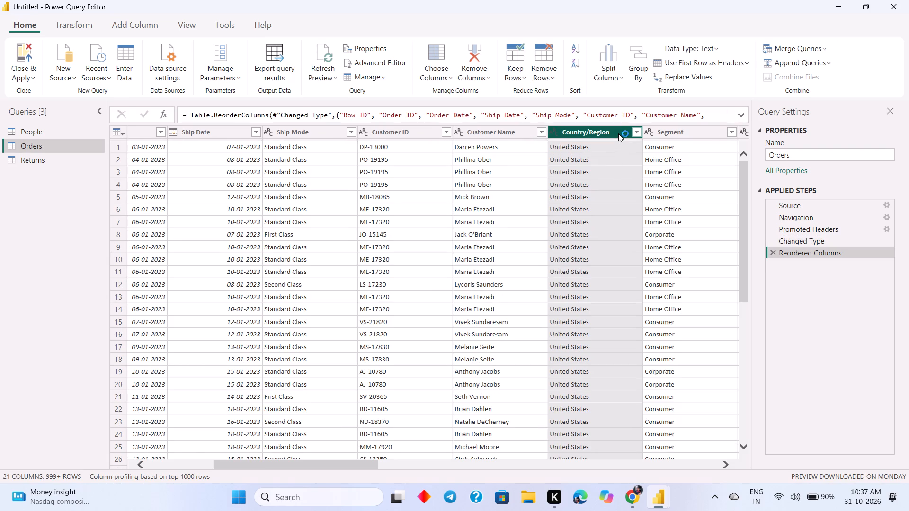
left_click(672, 135, "ctrl")
left_click(610, 137, "ctrl")
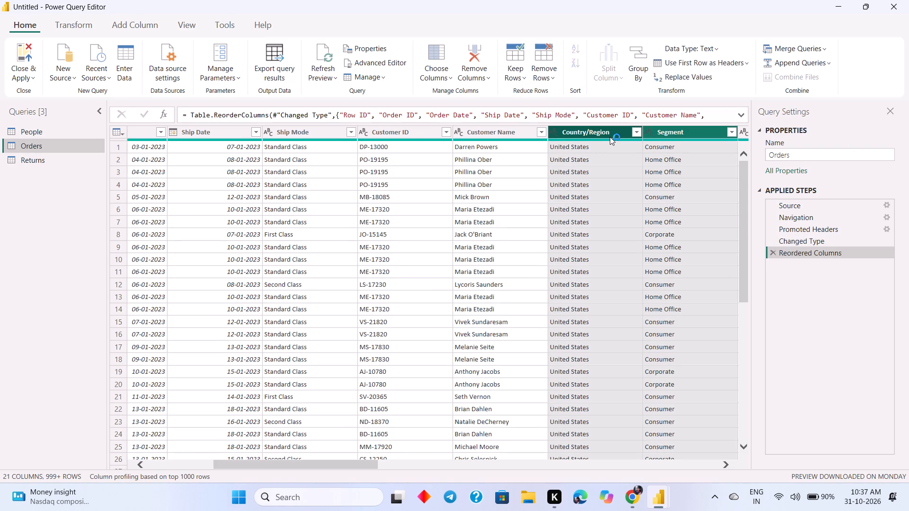
left_click(82, 23)
left_click(23, 66)
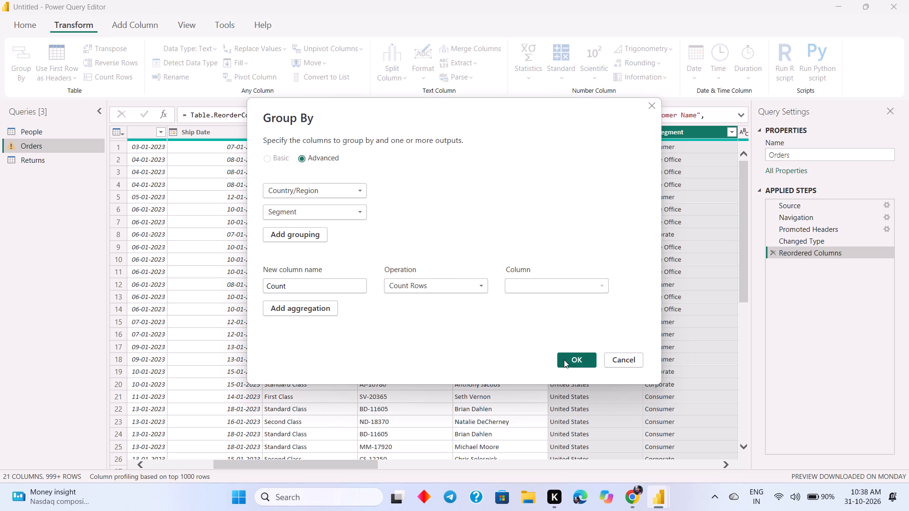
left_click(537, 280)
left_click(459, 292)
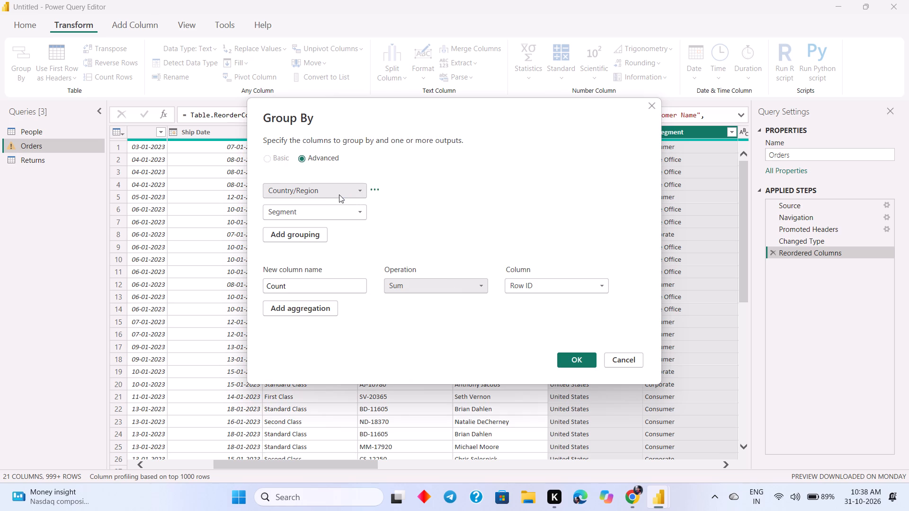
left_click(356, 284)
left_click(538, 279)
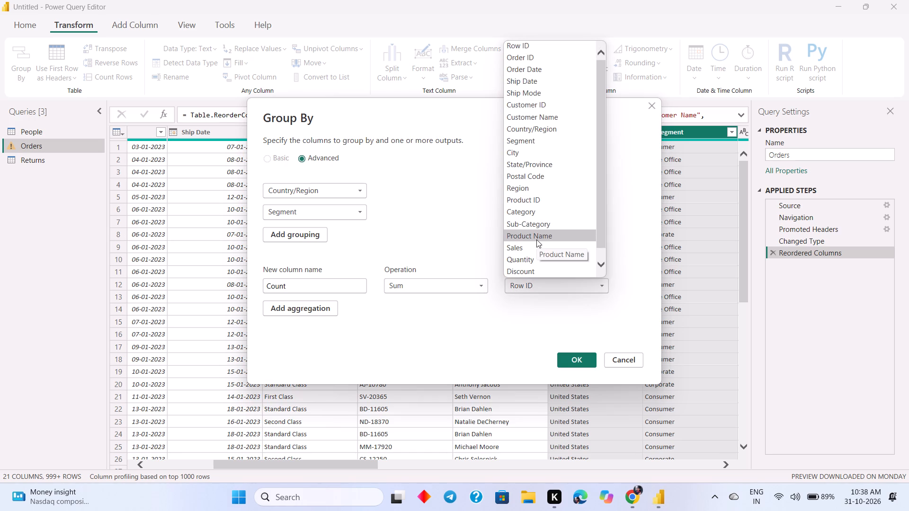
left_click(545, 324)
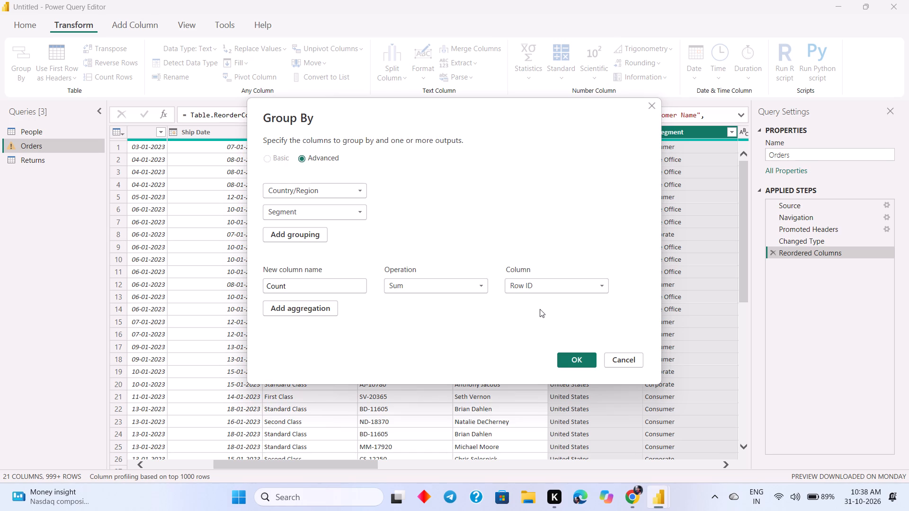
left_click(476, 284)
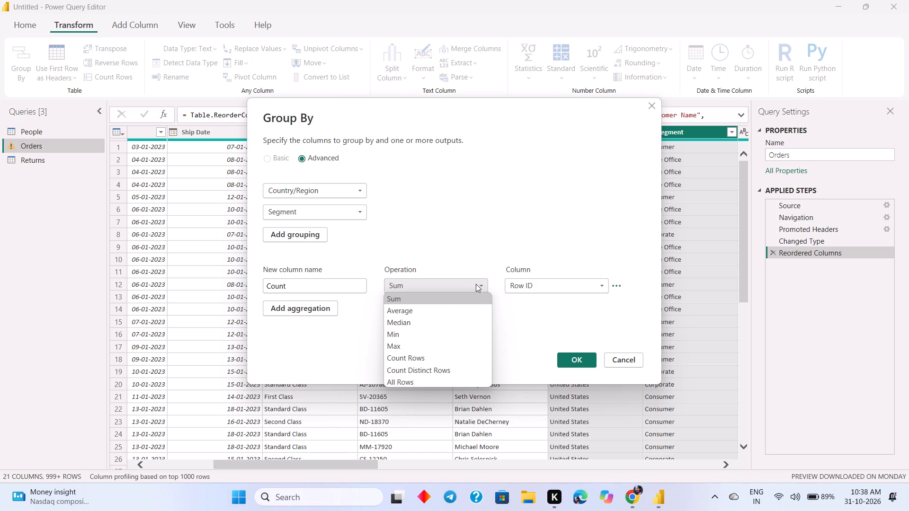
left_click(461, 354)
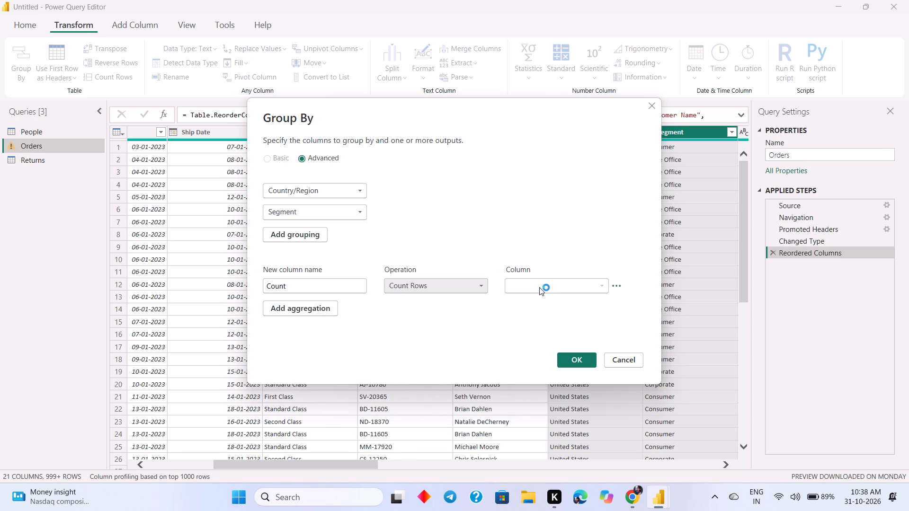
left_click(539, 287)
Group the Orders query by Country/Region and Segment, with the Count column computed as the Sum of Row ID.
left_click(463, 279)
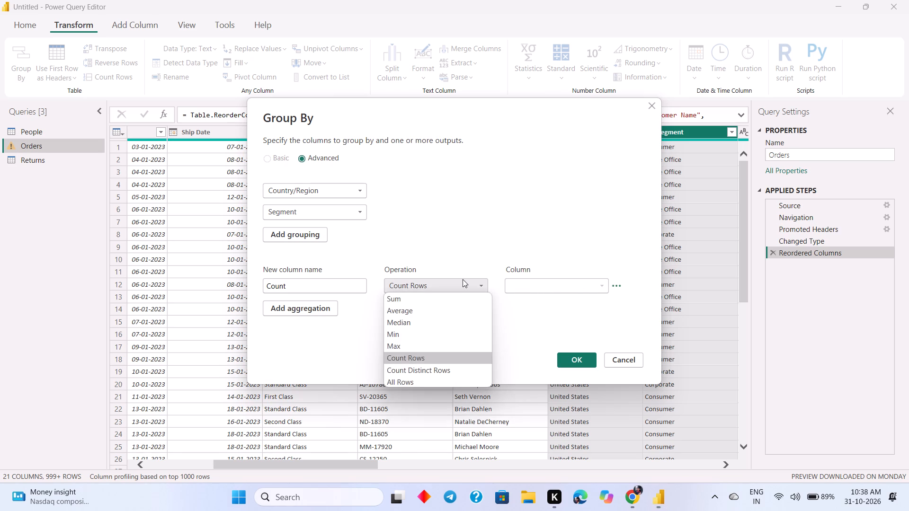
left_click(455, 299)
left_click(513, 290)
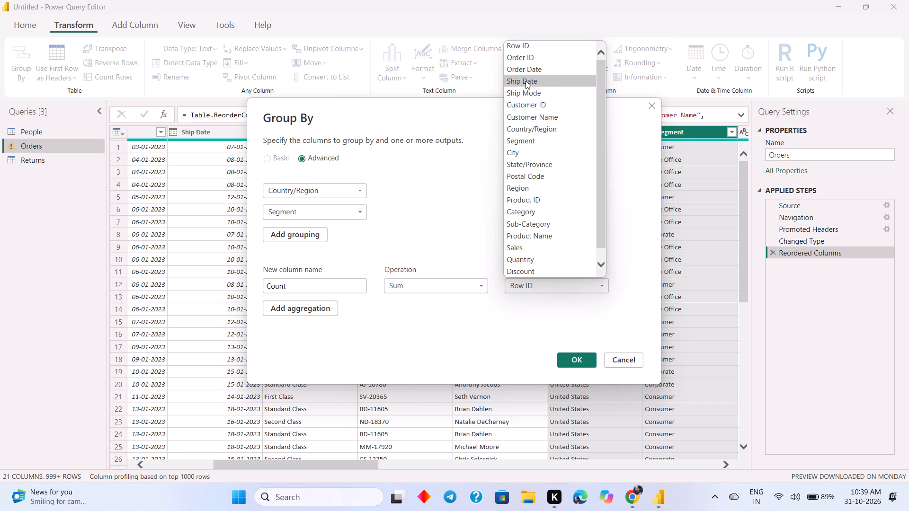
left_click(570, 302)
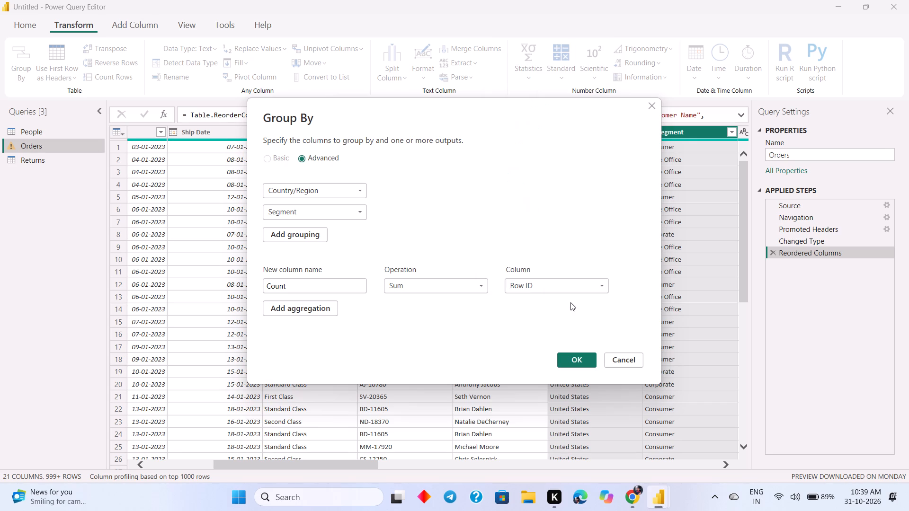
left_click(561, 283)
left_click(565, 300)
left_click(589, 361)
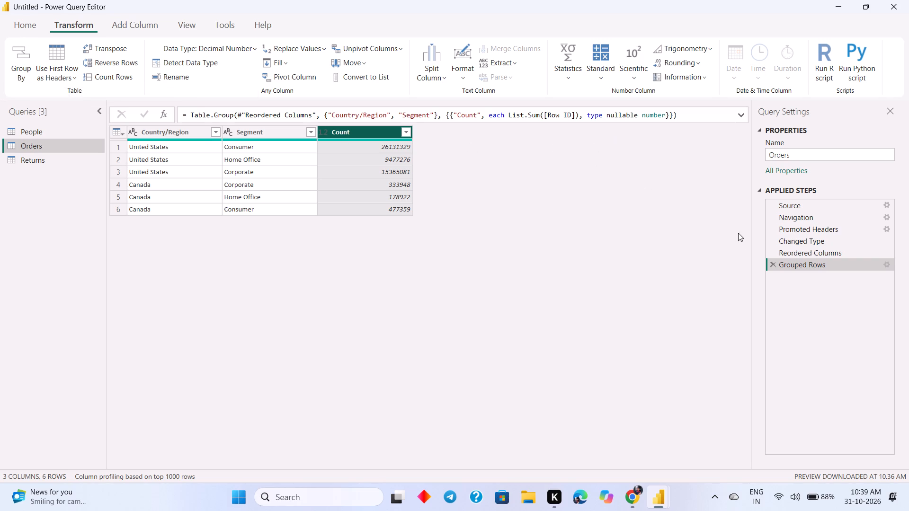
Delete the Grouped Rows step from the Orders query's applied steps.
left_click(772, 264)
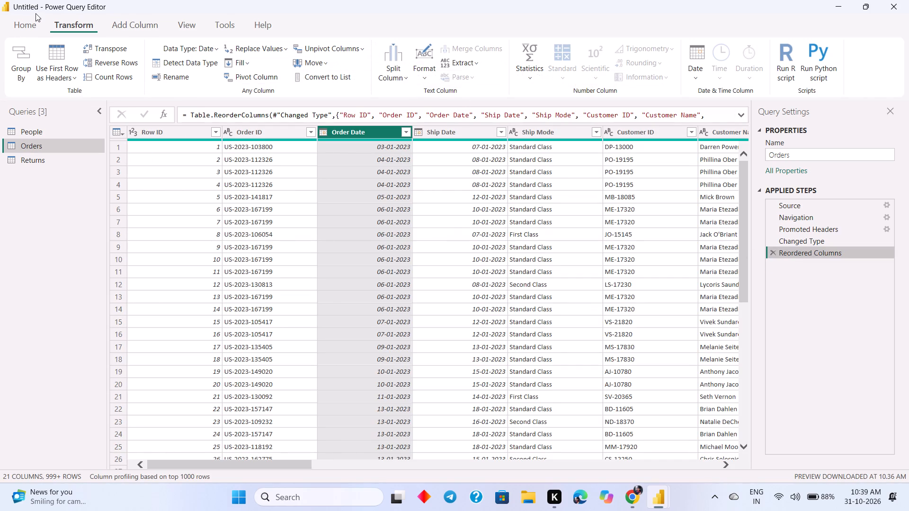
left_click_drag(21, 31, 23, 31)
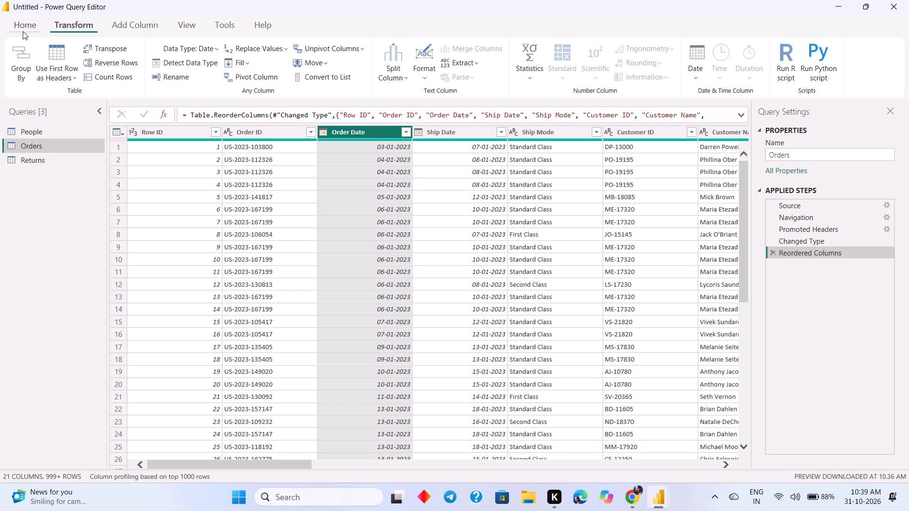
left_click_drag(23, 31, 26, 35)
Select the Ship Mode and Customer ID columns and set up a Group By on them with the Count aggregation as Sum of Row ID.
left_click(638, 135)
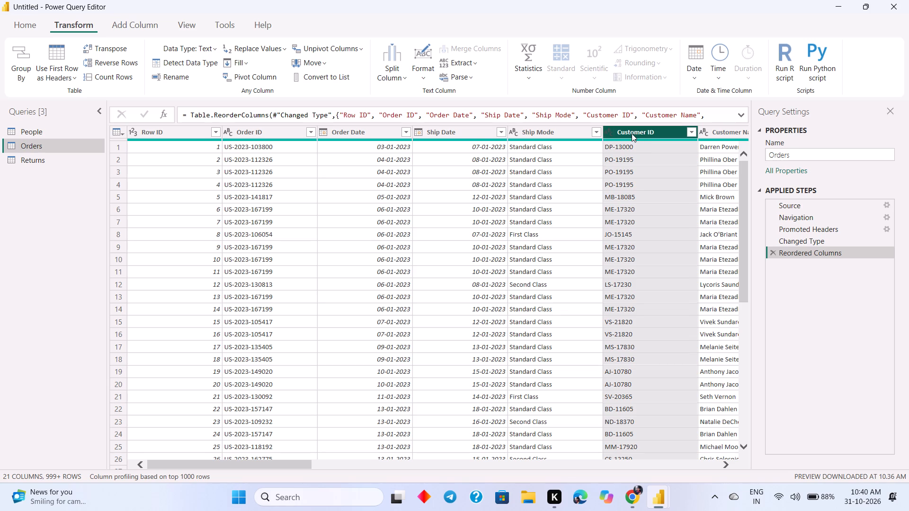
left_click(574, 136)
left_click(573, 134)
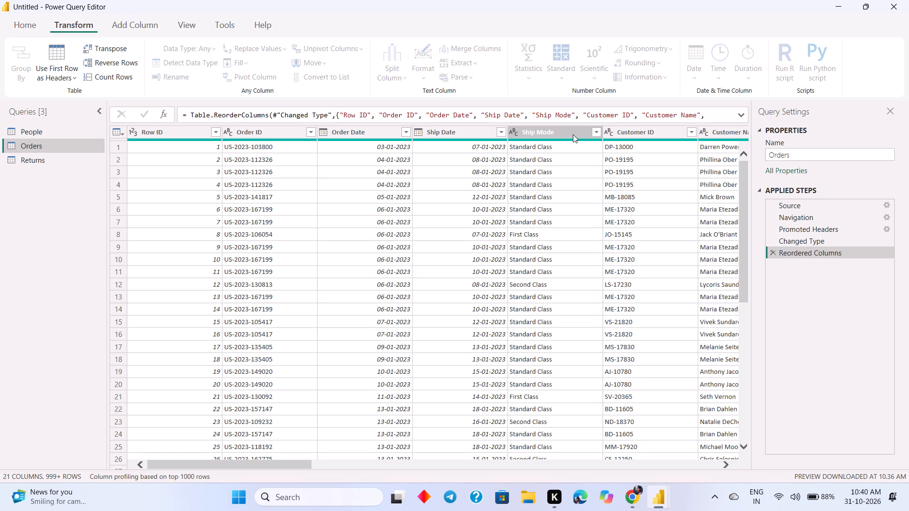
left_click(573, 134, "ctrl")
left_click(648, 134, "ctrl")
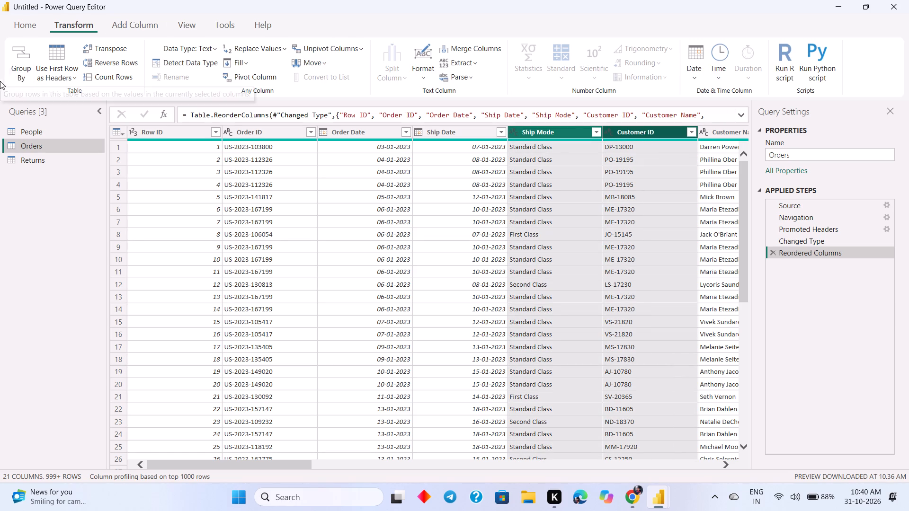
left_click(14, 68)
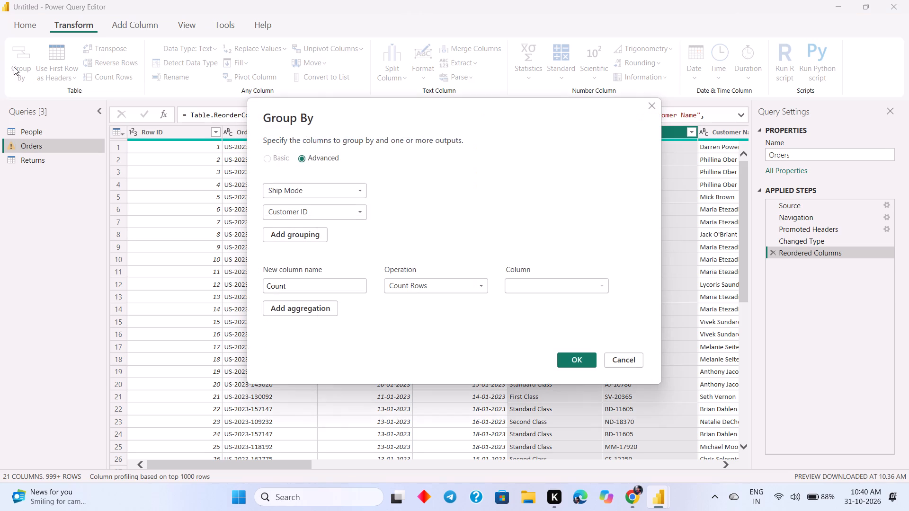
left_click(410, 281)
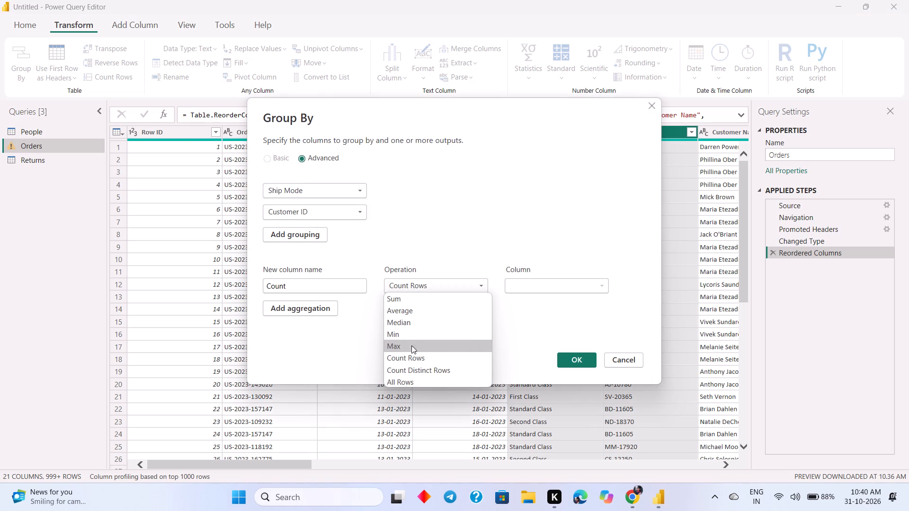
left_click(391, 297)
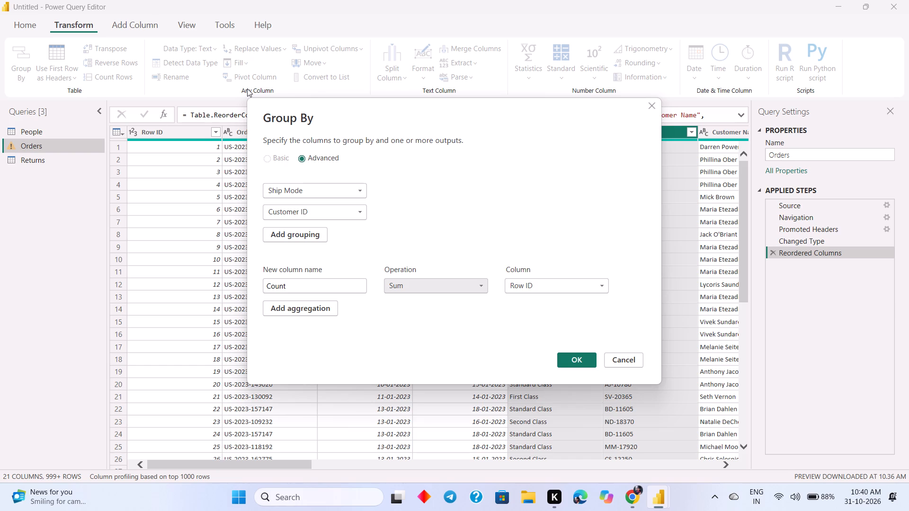
Capture a screenshot of the Power Query Editor window showing the Group By settings, using Snipping Tool.
key("Print")
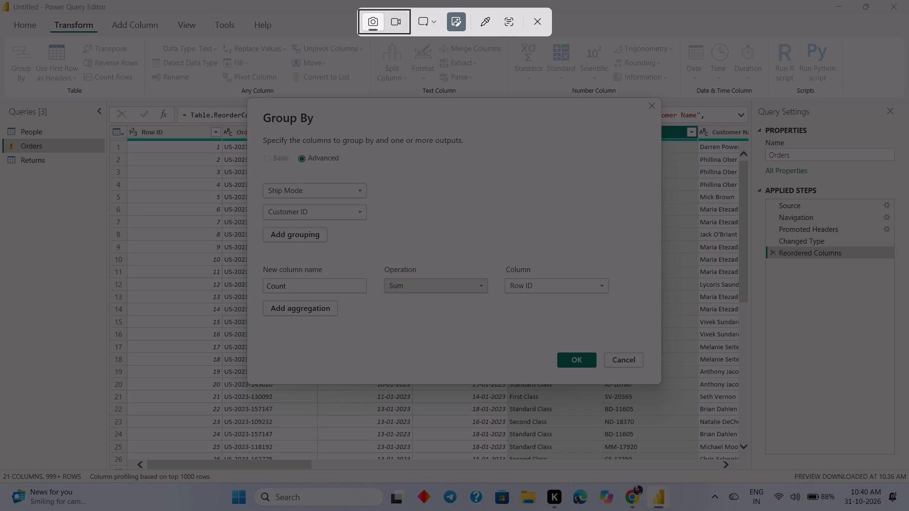
left_click_drag(0, 0, 246, 142)
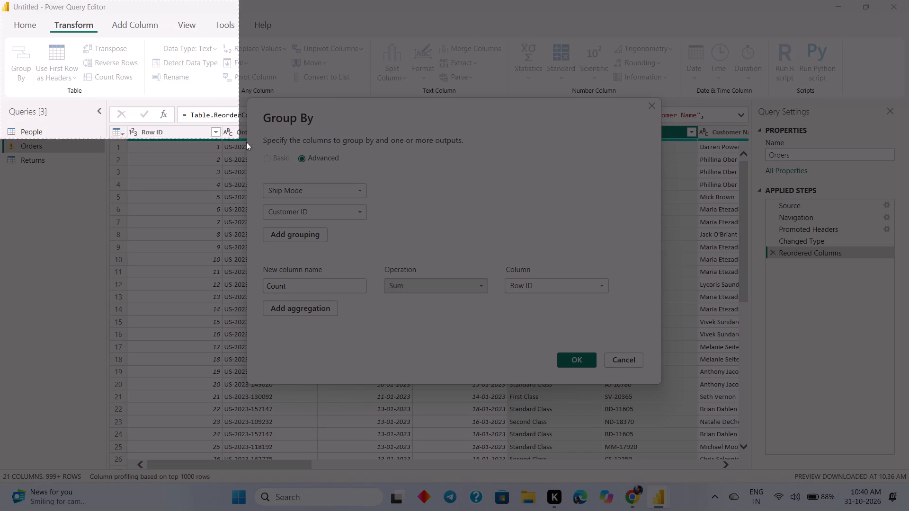
left_click_drag(246, 142, 908, 430)
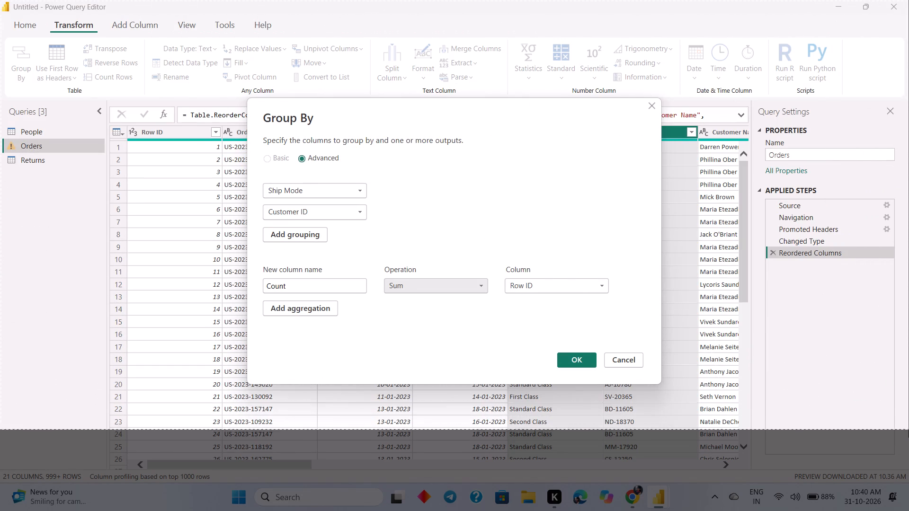
left_click_drag(908, 430, 908, 479)
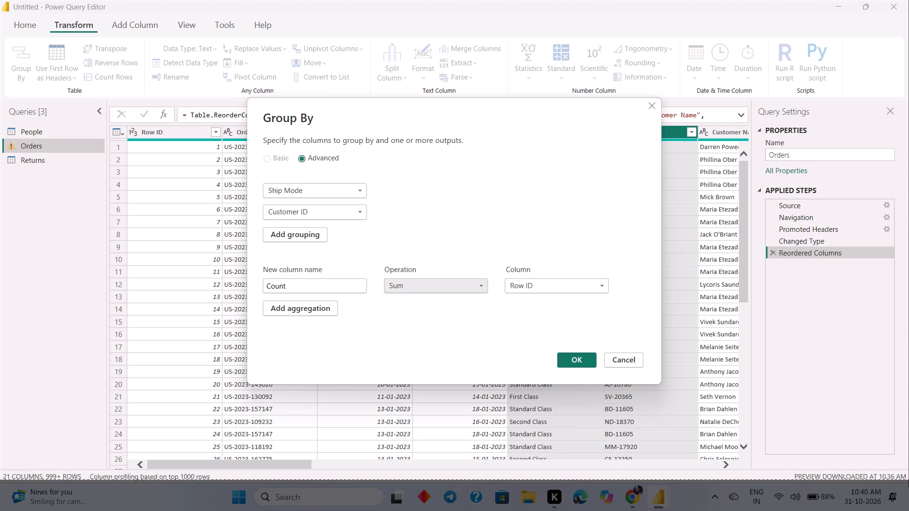
left_click_drag(908, 479, 908, 483)
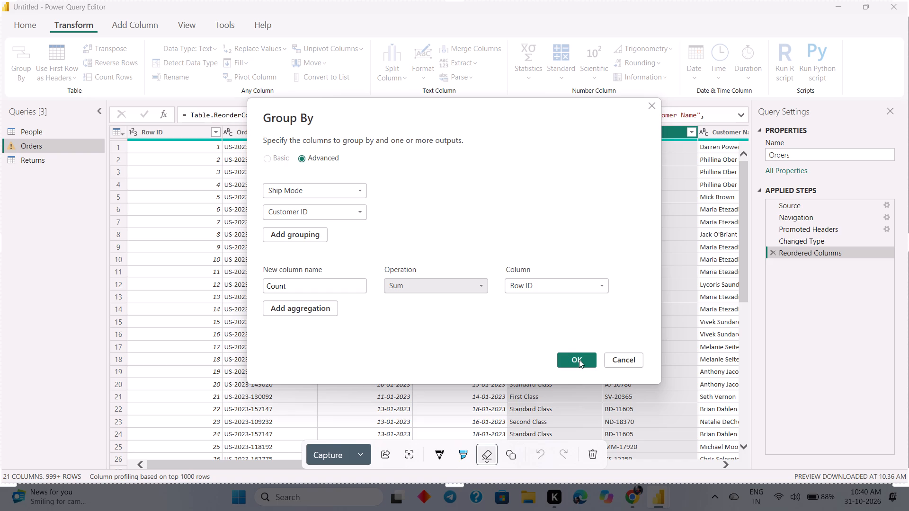
left_click(579, 360)
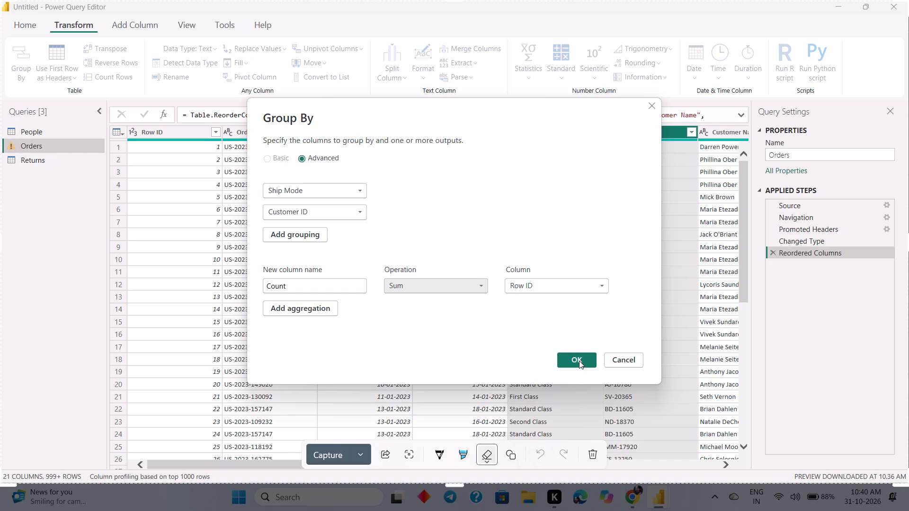
left_click(579, 361)
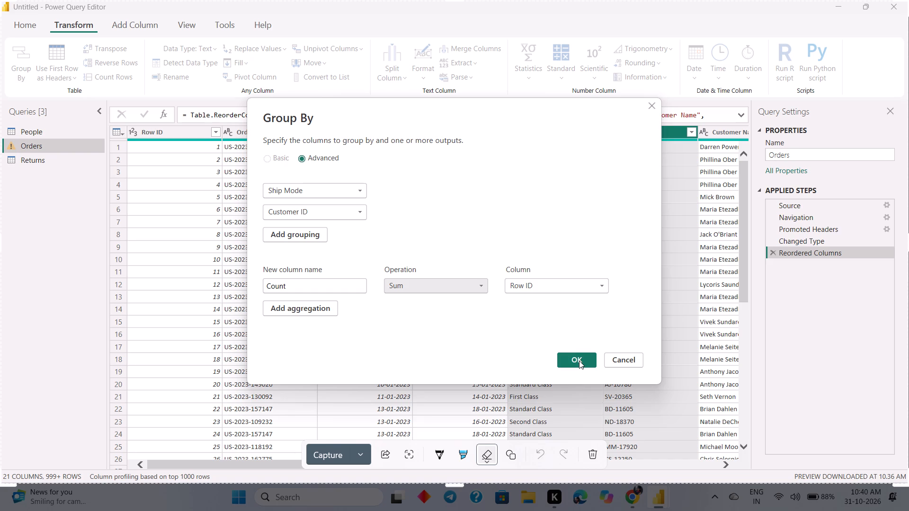
left_click(580, 360)
left_click(336, 460)
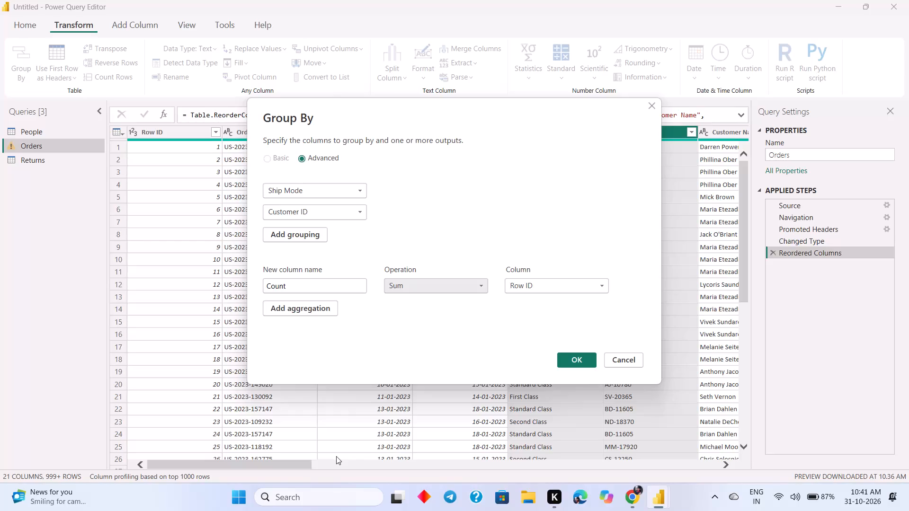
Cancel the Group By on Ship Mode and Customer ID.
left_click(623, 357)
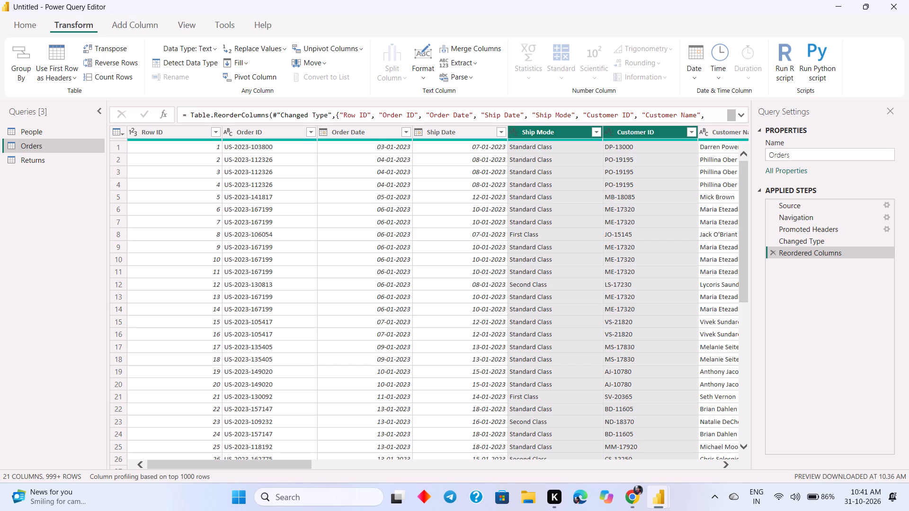
Hide the Query Settings pane.
left_click(891, 114)
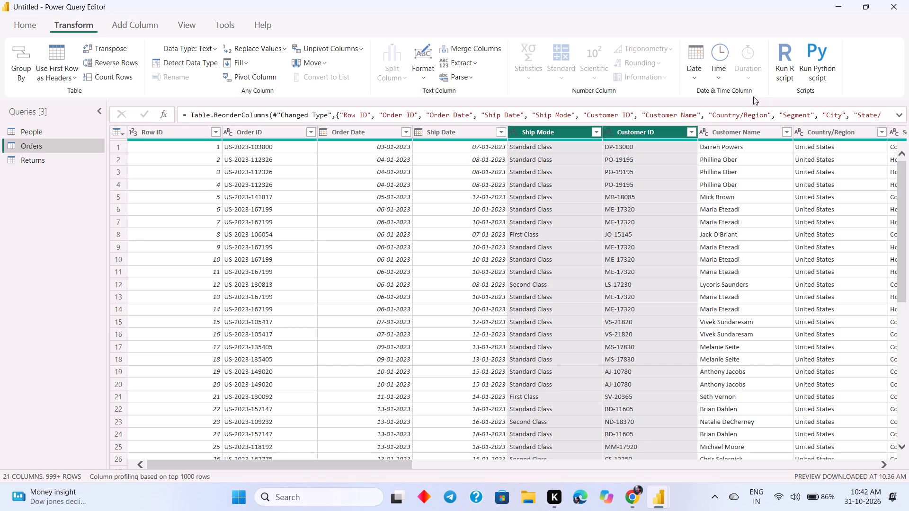
Select only the Customer ID column in the Orders query.
left_click(873, 94)
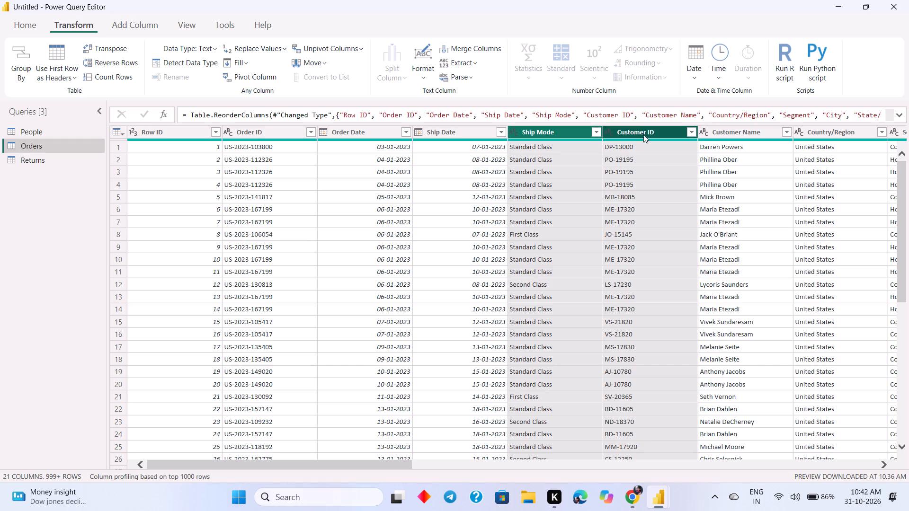
left_click(666, 135)
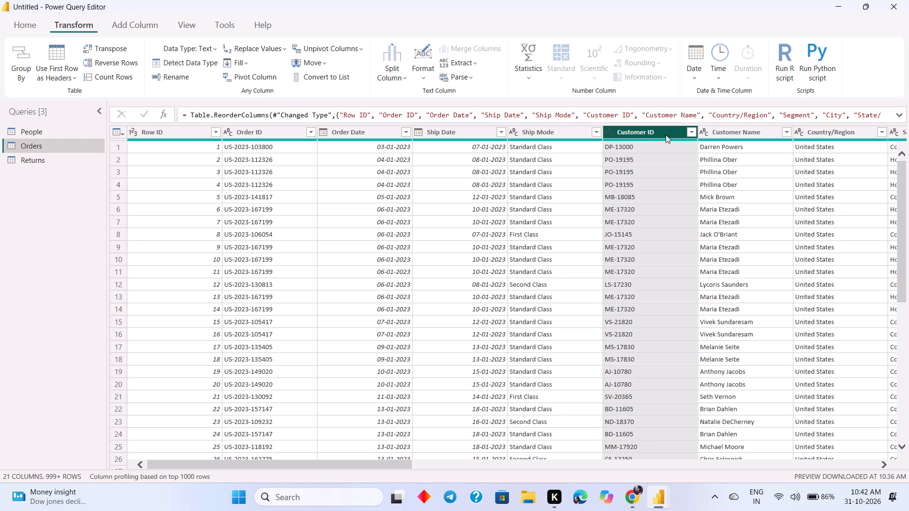
left_click(666, 135)
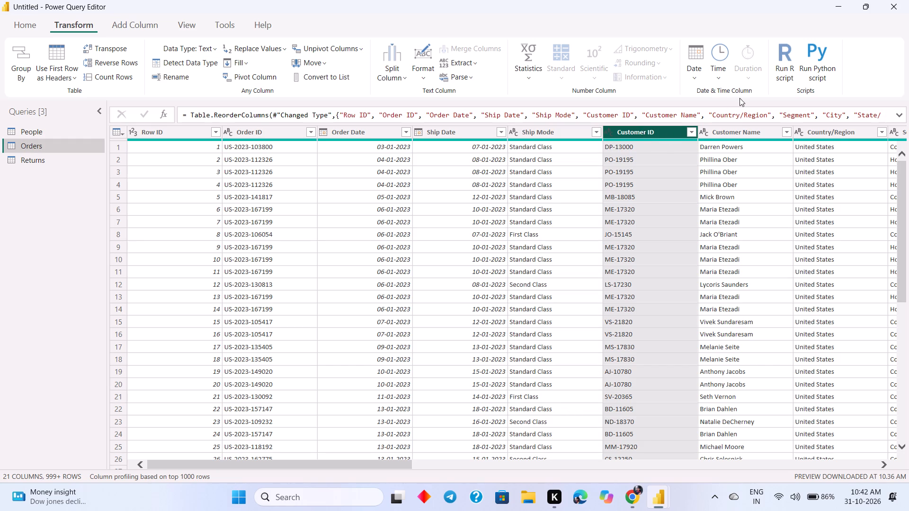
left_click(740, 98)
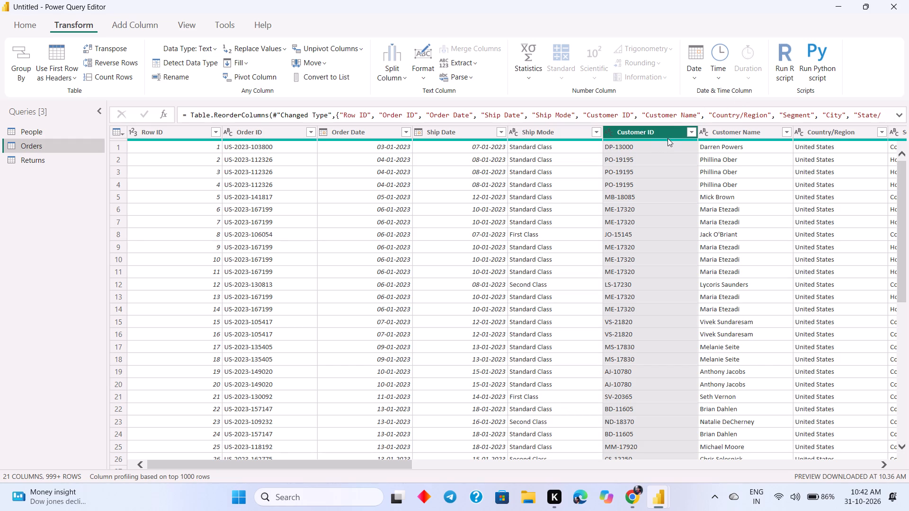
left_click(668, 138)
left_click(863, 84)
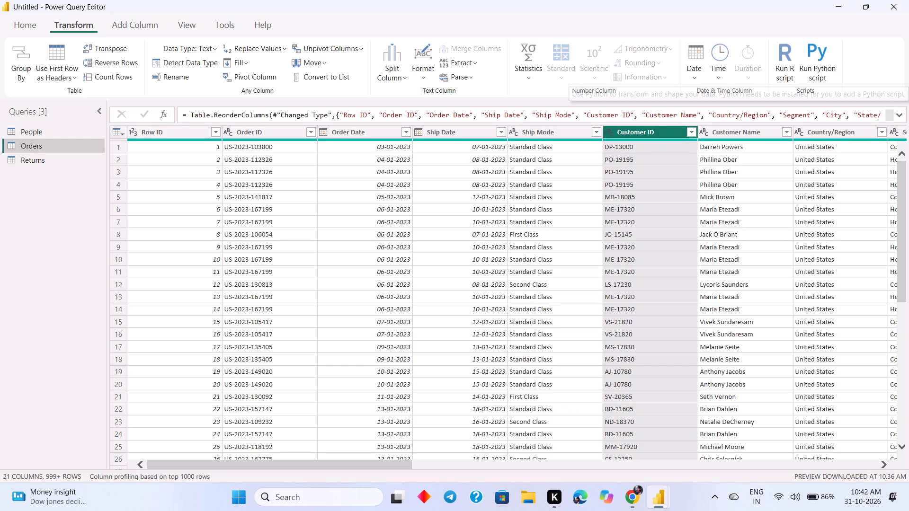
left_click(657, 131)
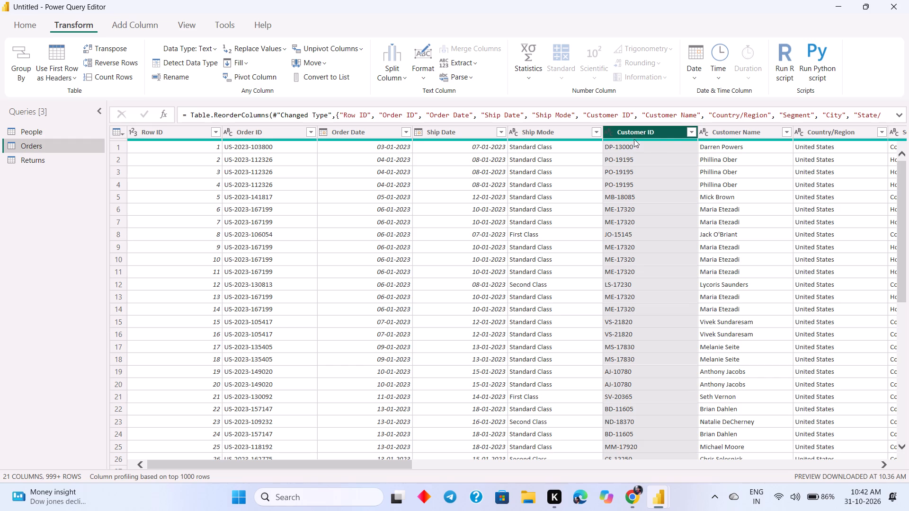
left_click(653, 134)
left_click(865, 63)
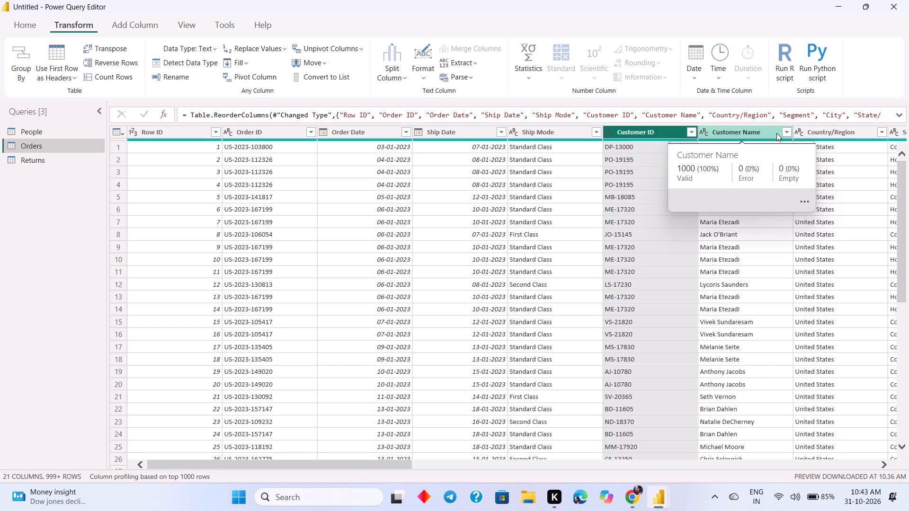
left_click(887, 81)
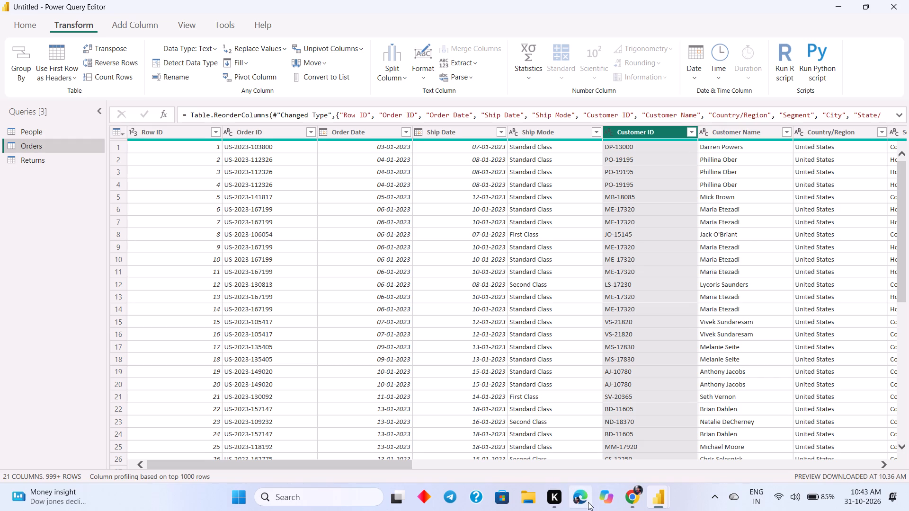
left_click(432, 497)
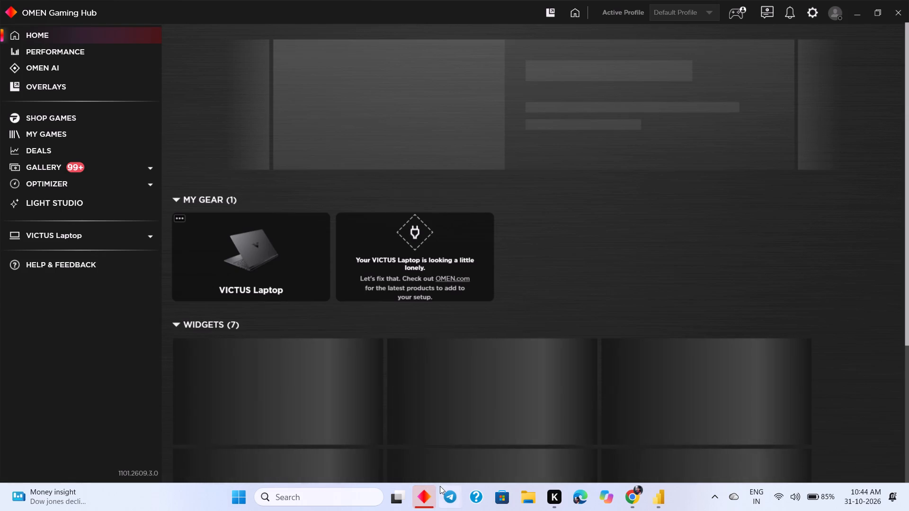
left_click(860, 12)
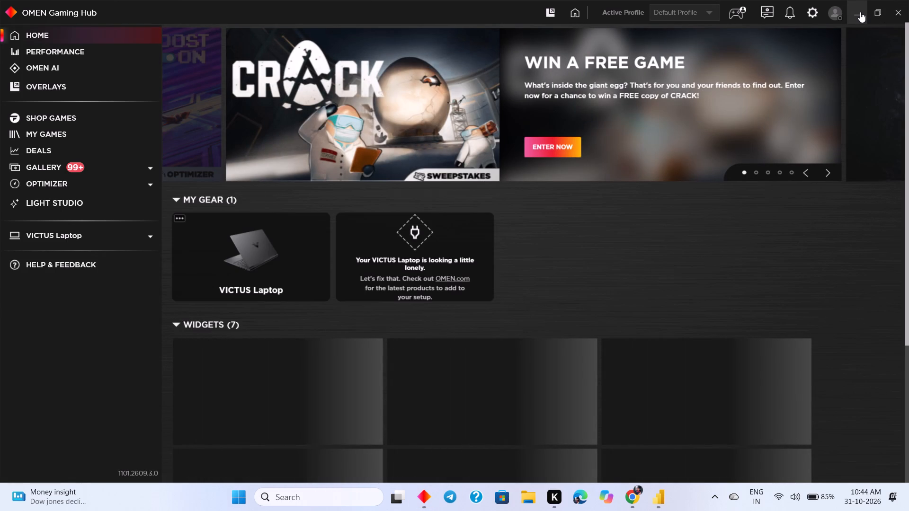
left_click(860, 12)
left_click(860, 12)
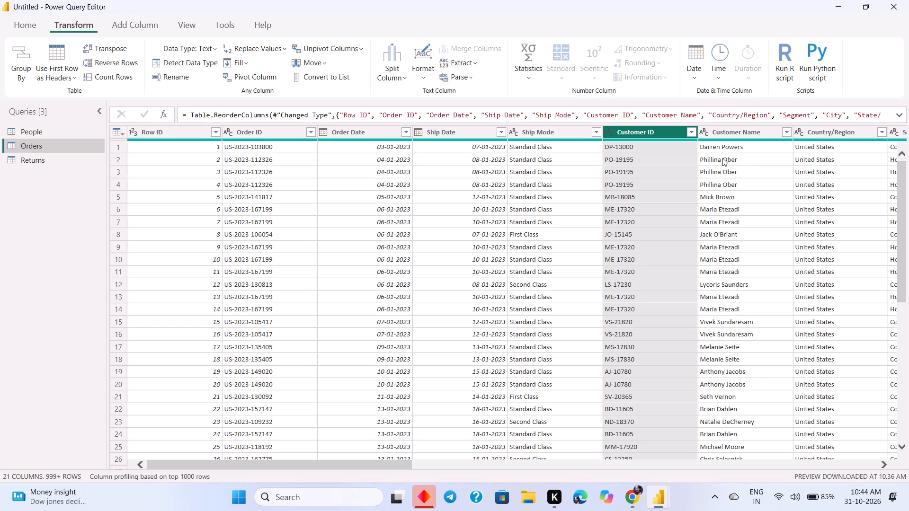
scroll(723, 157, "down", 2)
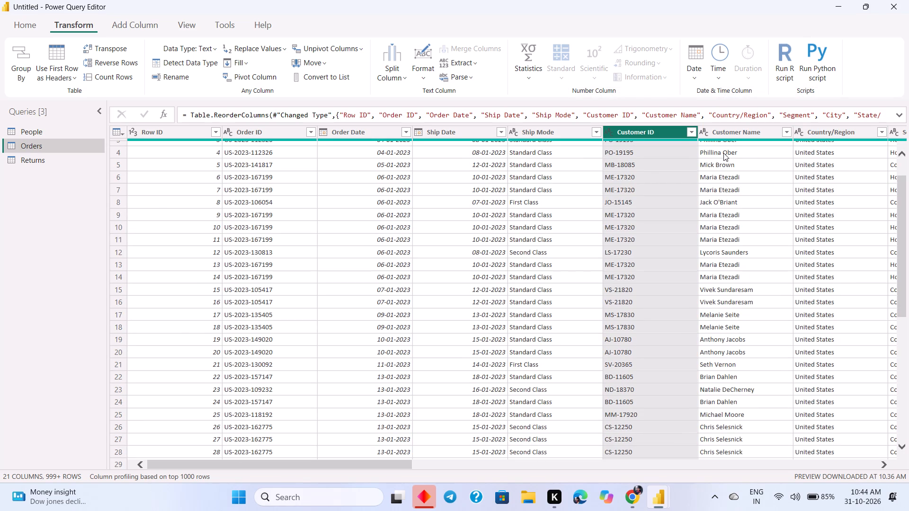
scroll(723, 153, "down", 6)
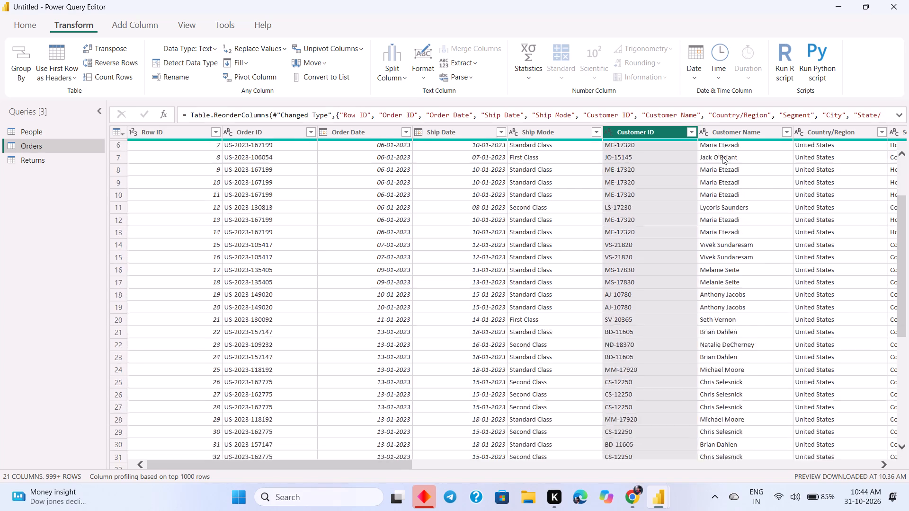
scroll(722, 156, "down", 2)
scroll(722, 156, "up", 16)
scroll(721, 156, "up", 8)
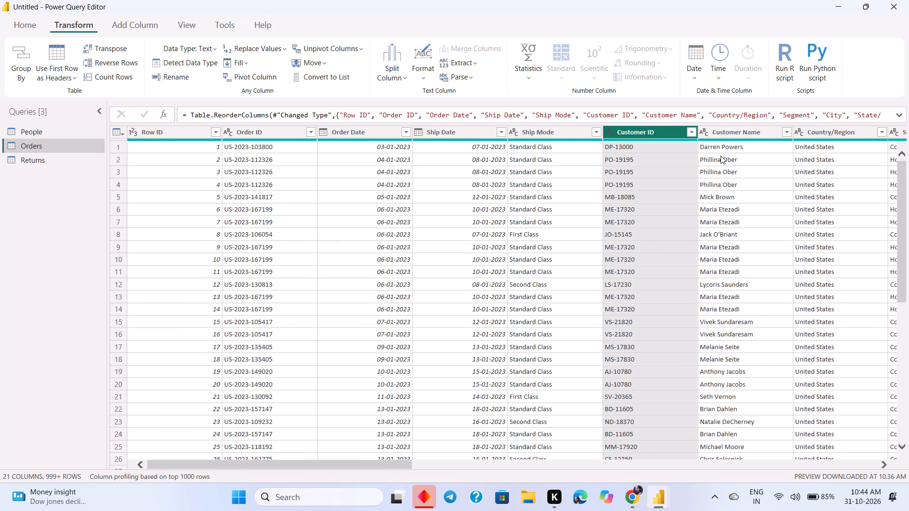
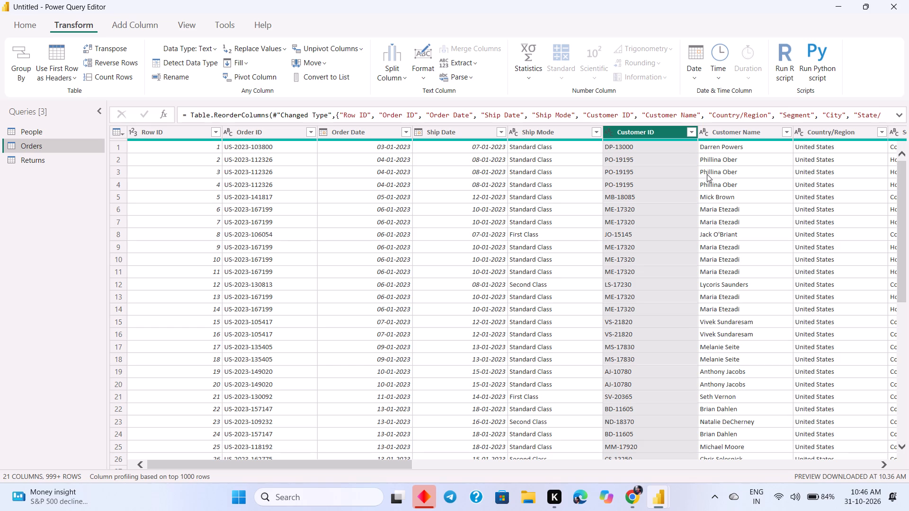
Select only the Customer Name column in the Orders query.
left_click(748, 136)
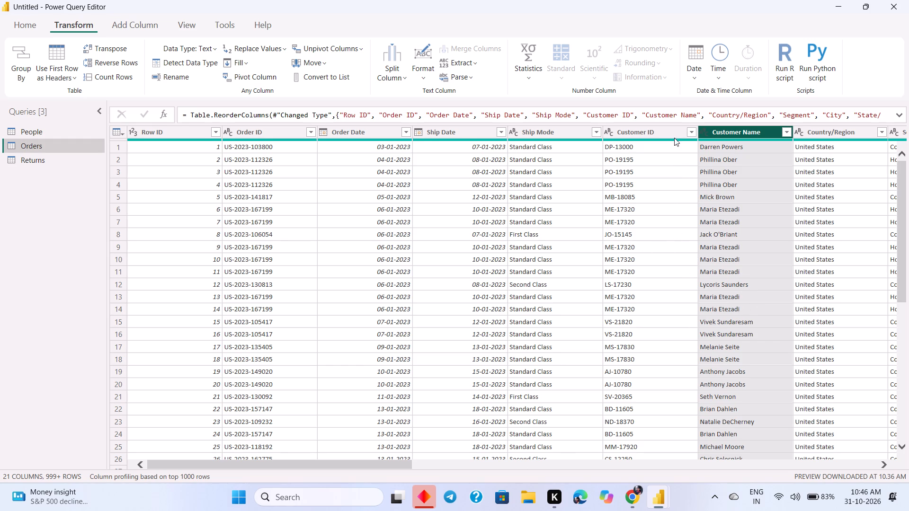
Minimize the Power Query Editor window to get back to the main Power BI Desktop report window.
left_click(831, 1)
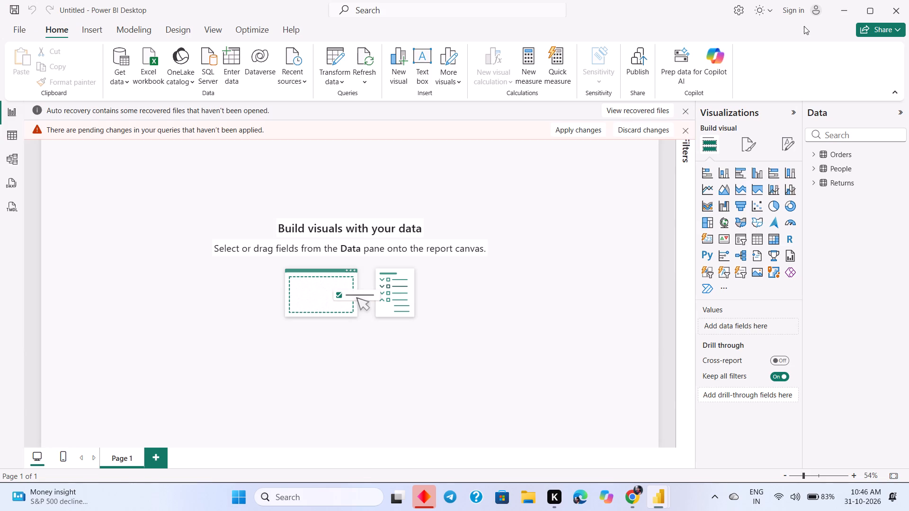
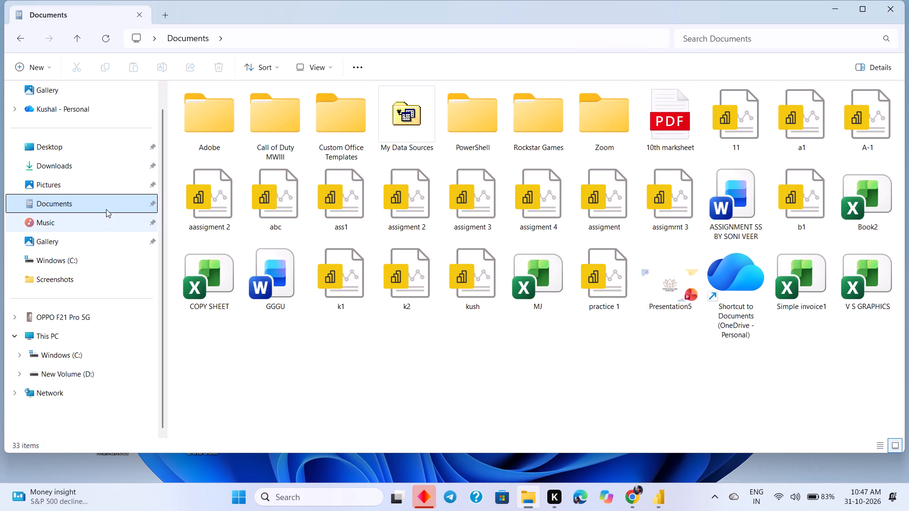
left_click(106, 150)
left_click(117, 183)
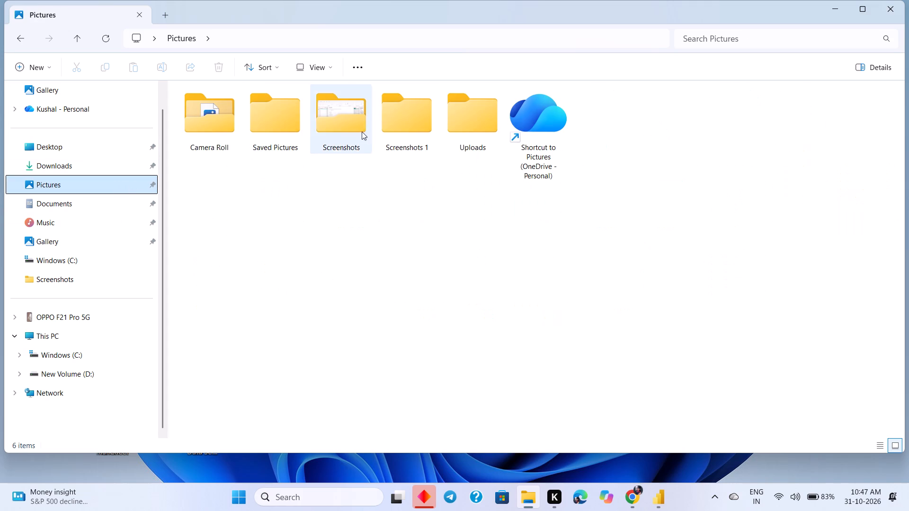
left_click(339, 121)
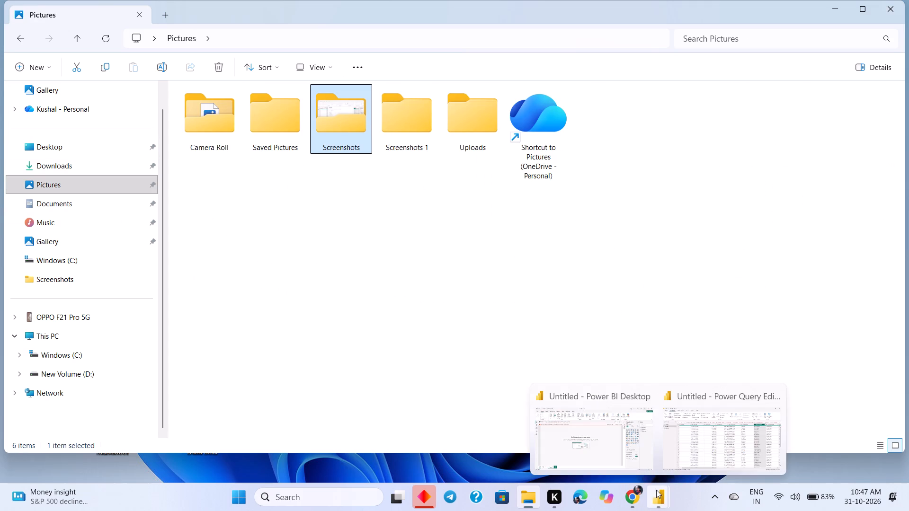
Switch back to the Power Query Editor, close it with the pending query changes applied, and return to the report window.
left_click(694, 447)
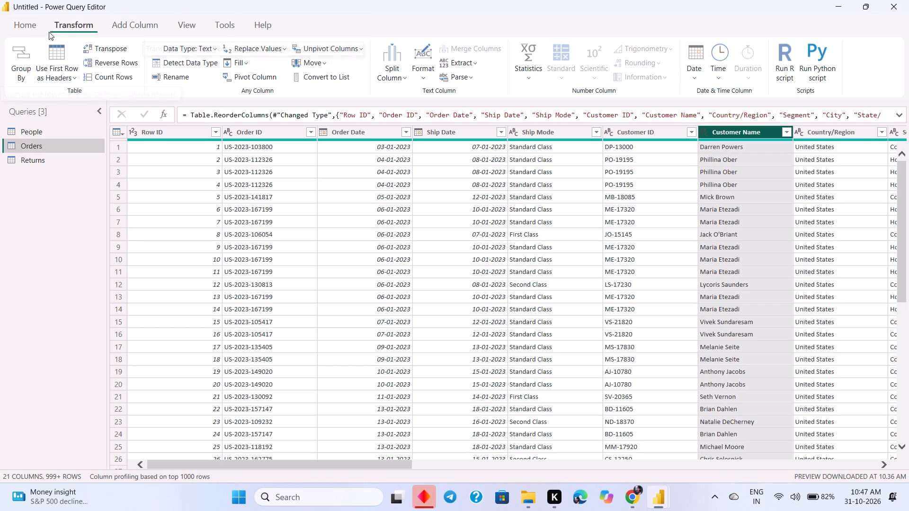
left_click(134, 34)
left_click(134, 25)
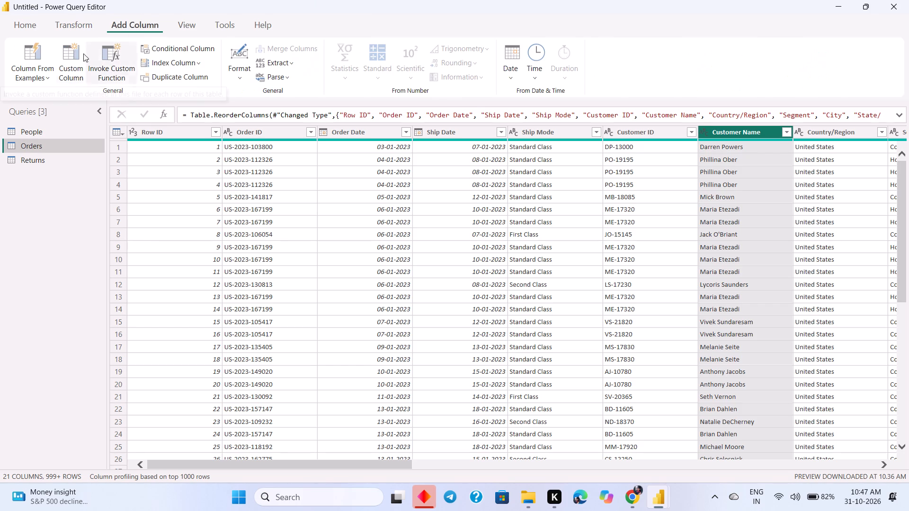
left_click(64, 21)
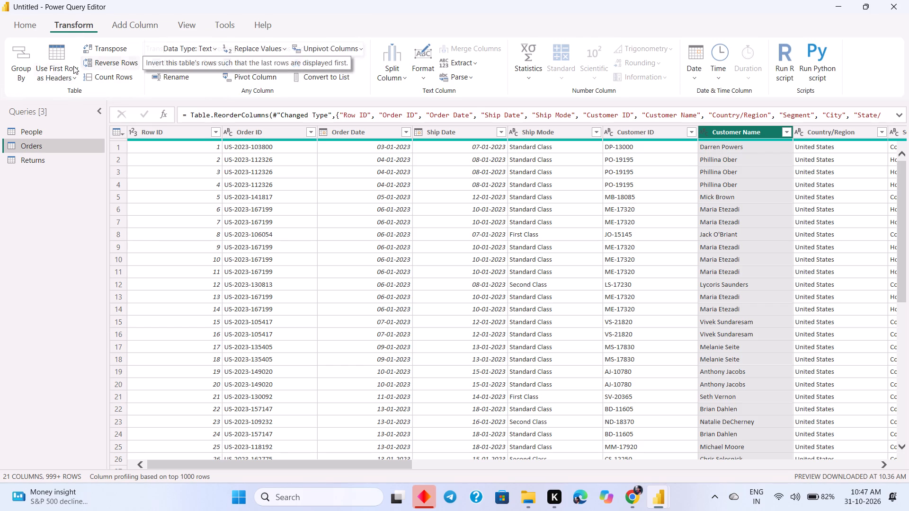
left_click(39, 29)
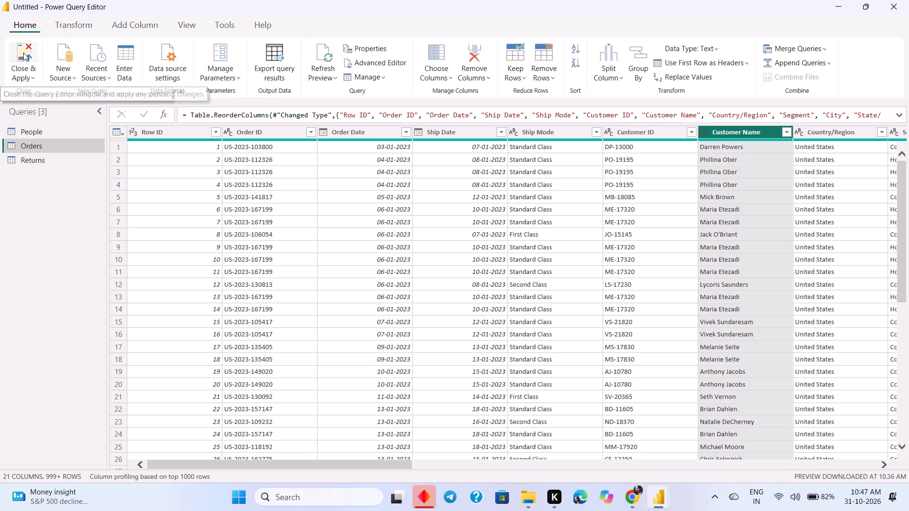
left_click(31, 79)
left_click(63, 97)
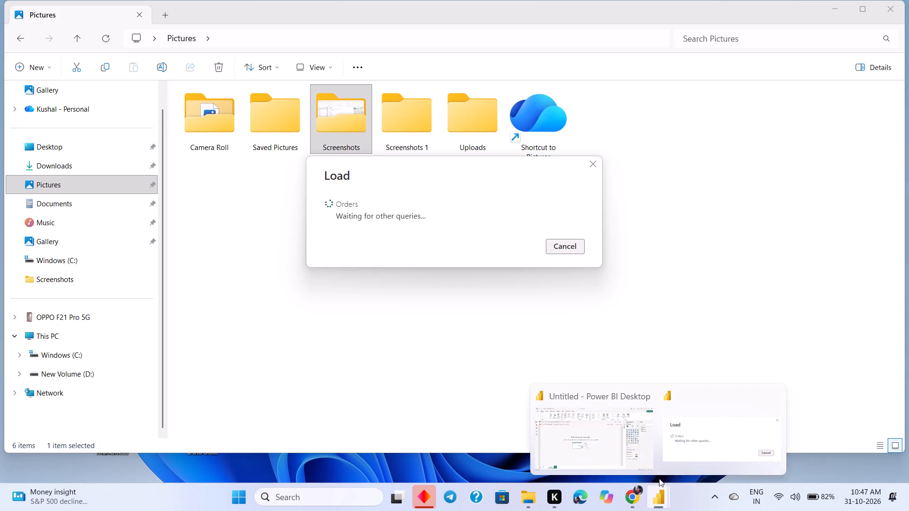
left_click(618, 444)
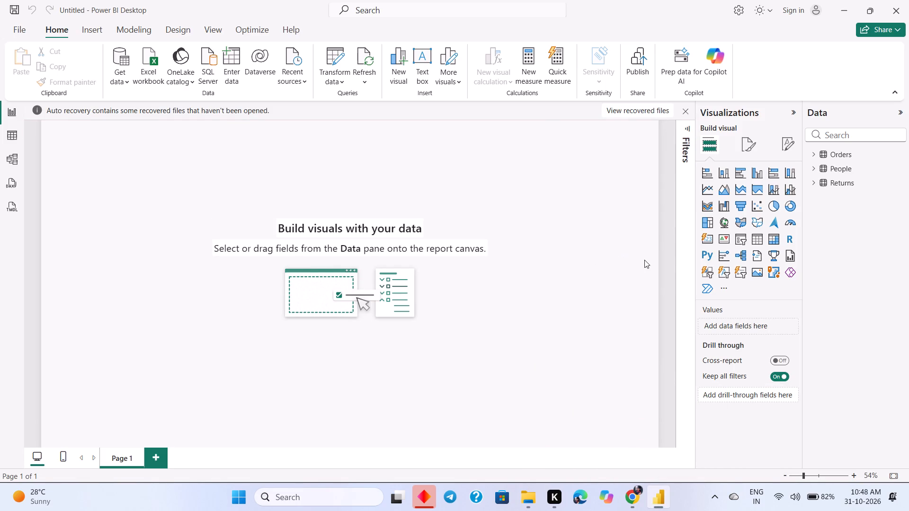
Examine the fields available in the Orders and People tables of the data model.
left_click(831, 166)
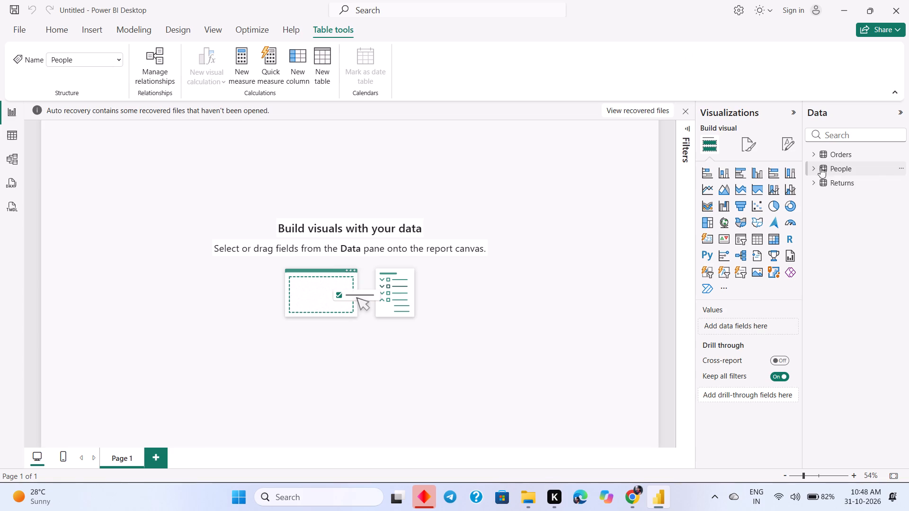
left_click(814, 168)
left_click(812, 149)
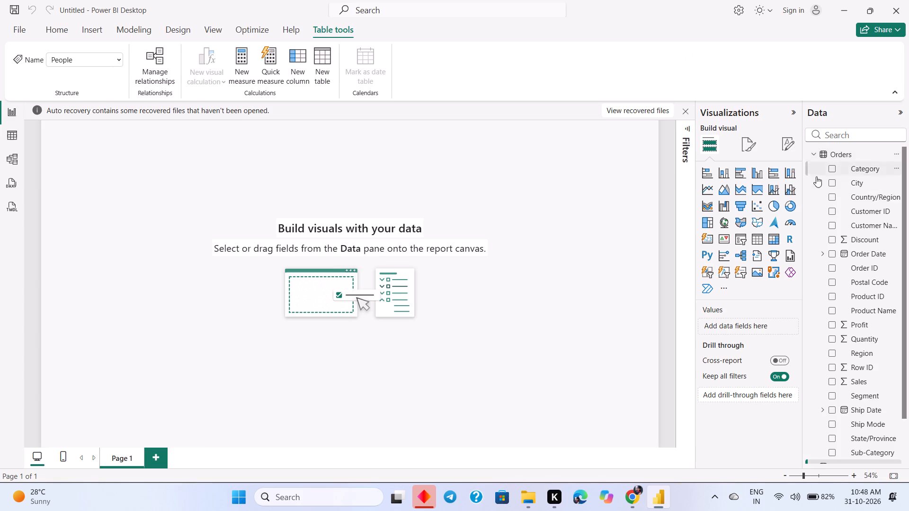
left_click(816, 157)
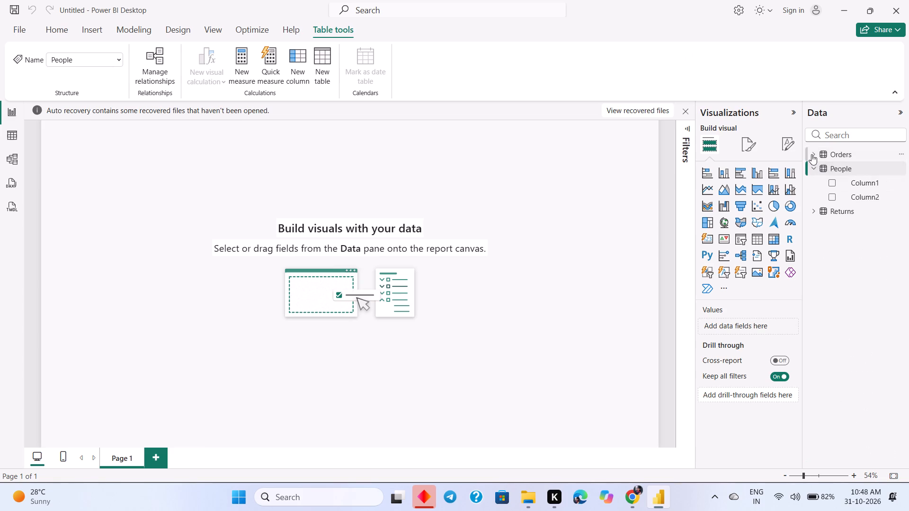
left_click(812, 146)
left_click(816, 155)
scroll(829, 235, "down", 1)
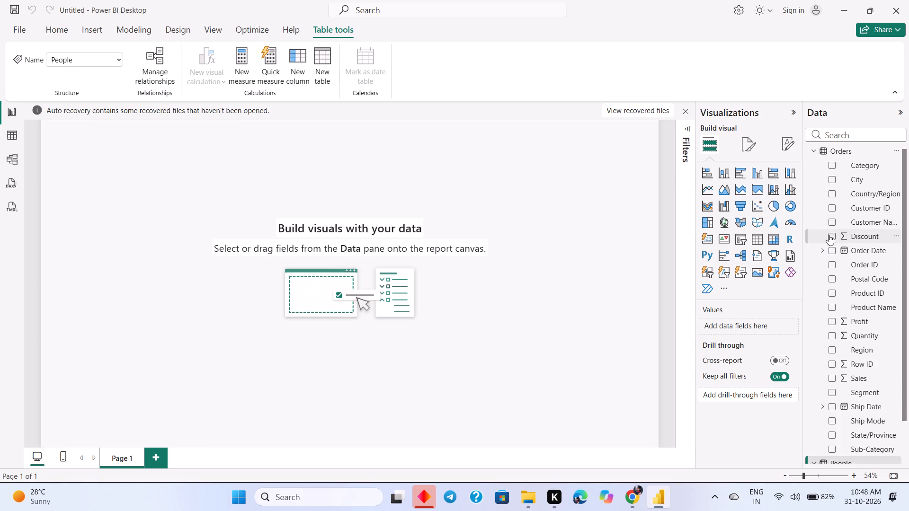
scroll(829, 235, "down", 2)
scroll(842, 229, "up", 7)
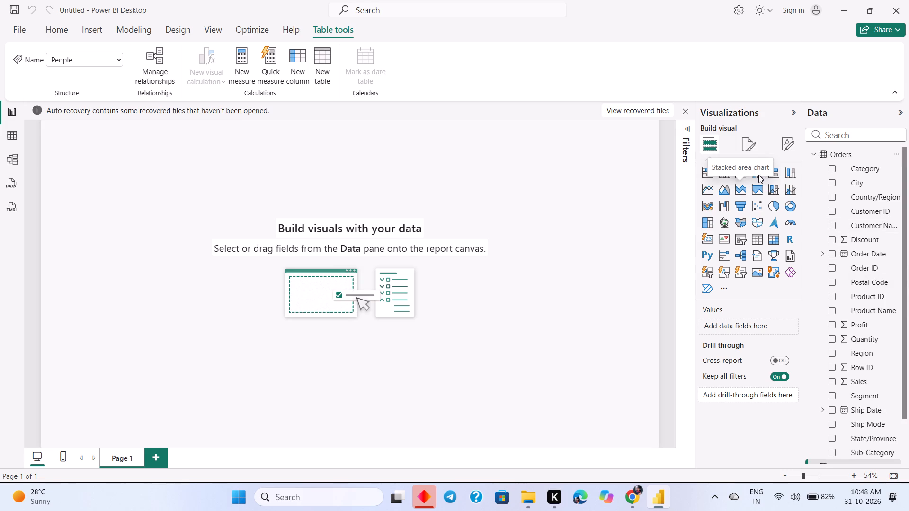
Insert a clustered column chart on Page 1 and enlarge it to cover most of the report canvas.
left_click(757, 175)
left_click(757, 176)
left_click(757, 178)
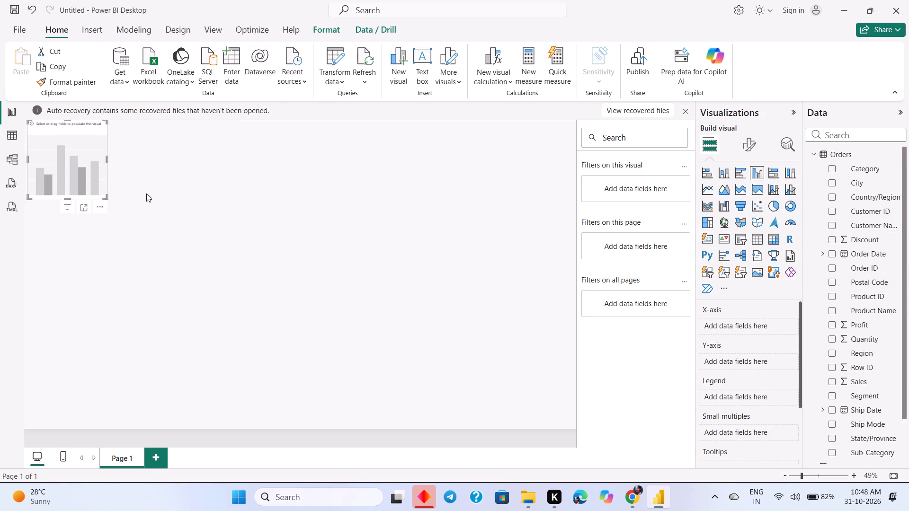
left_click_drag(106, 195, 454, 345)
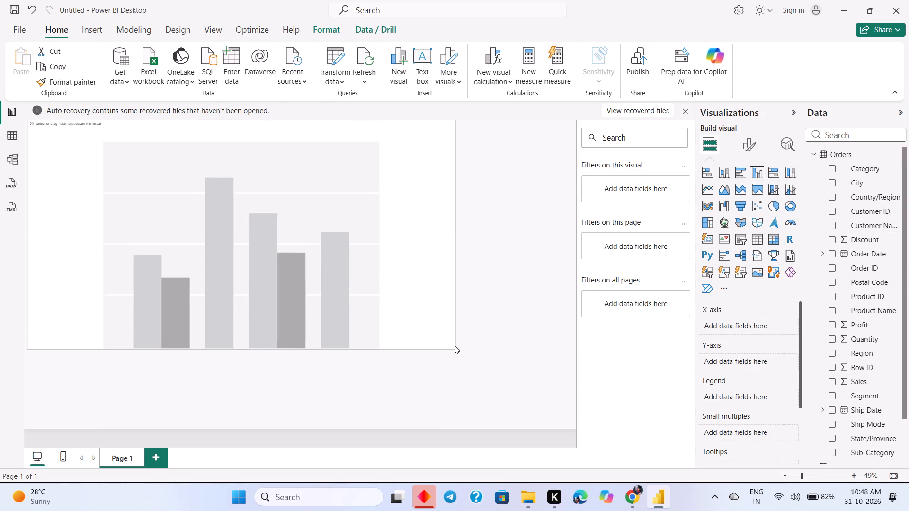
left_click_drag(454, 345, 455, 345)
Put the Orders Category field on the chart's X-axis and Region on its Y-axis, and enlarge the chart to nearly fill the page.
left_click_drag(851, 170, 735, 325)
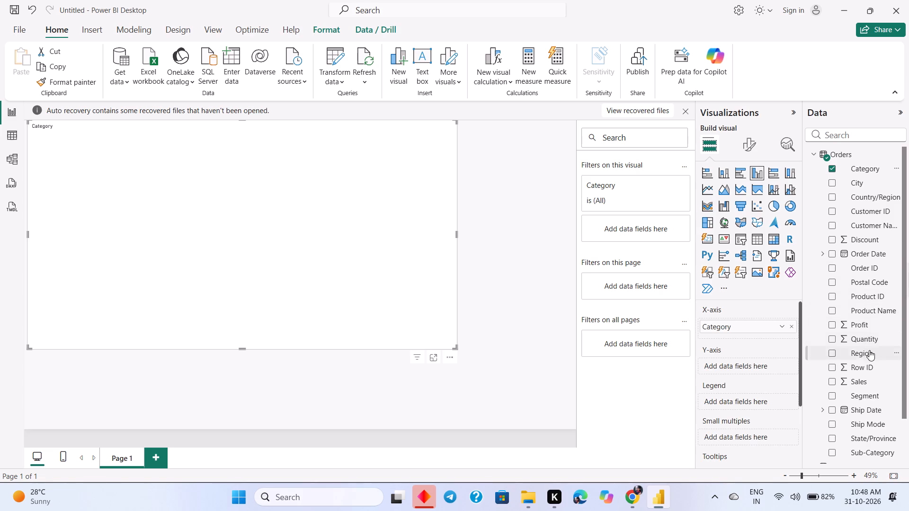
left_click_drag(869, 350, 766, 365)
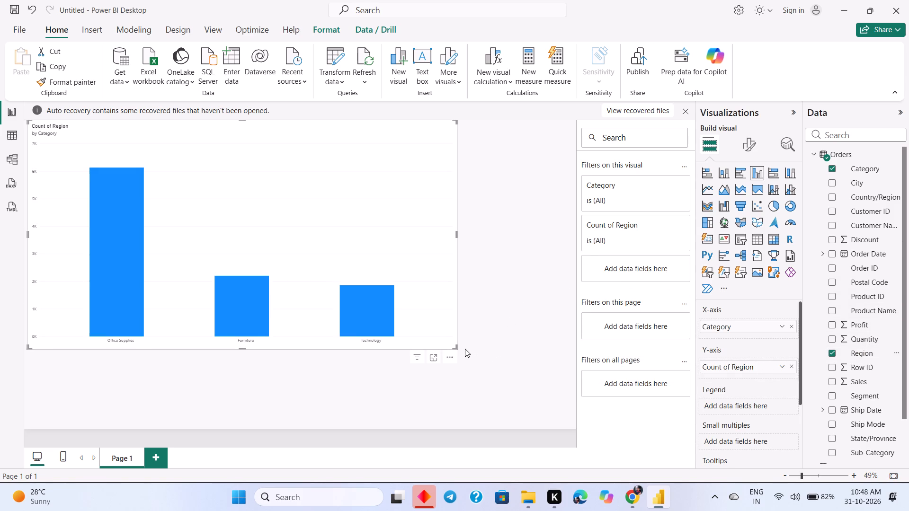
left_click_drag(457, 346, 546, 408)
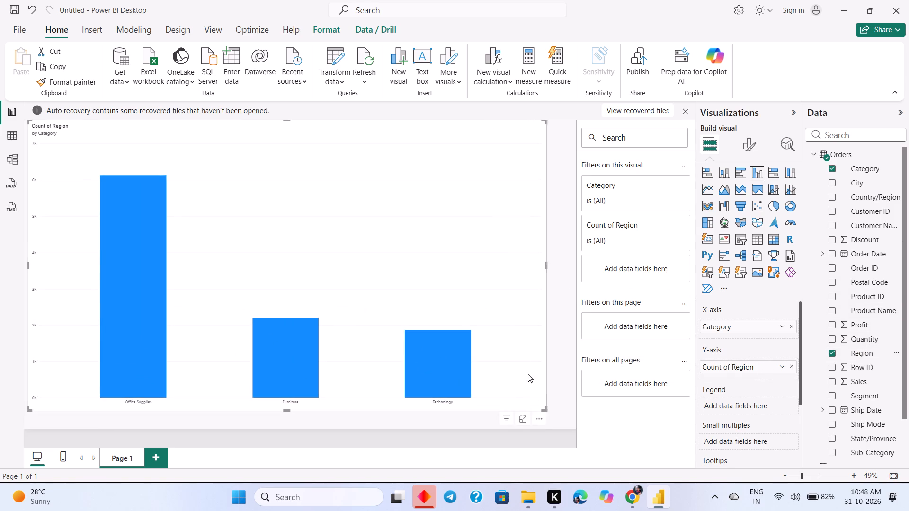
left_click(569, 302)
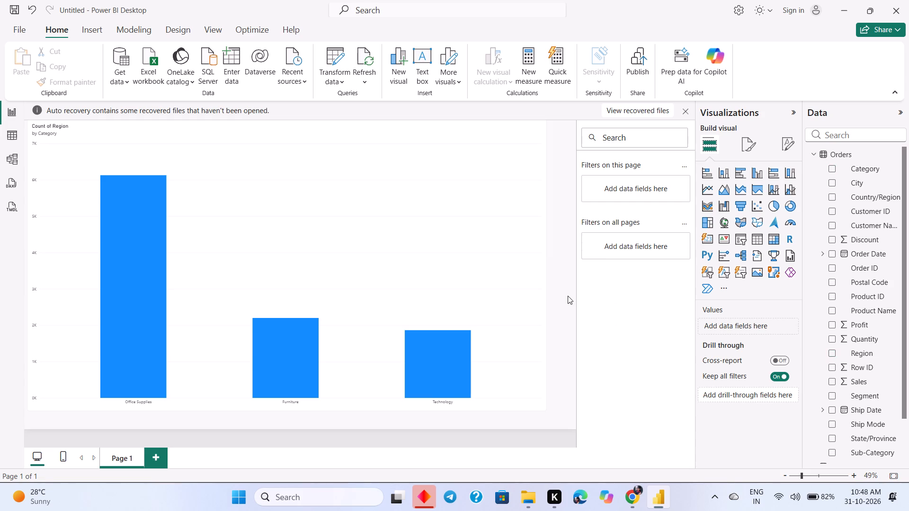
Capture a rectangular screenshot of the whole column chart on the report page.
key("Print")
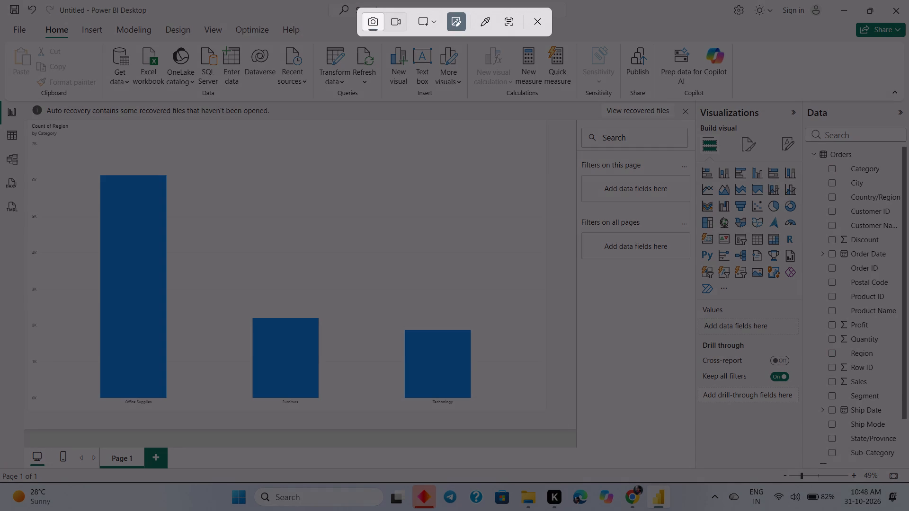
left_click_drag(28, 120, 368, 382)
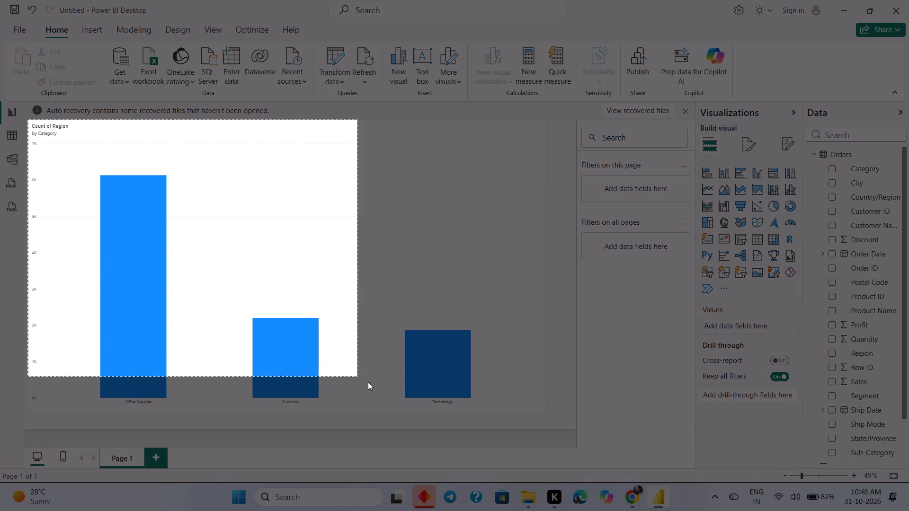
left_click_drag(368, 382, 553, 416)
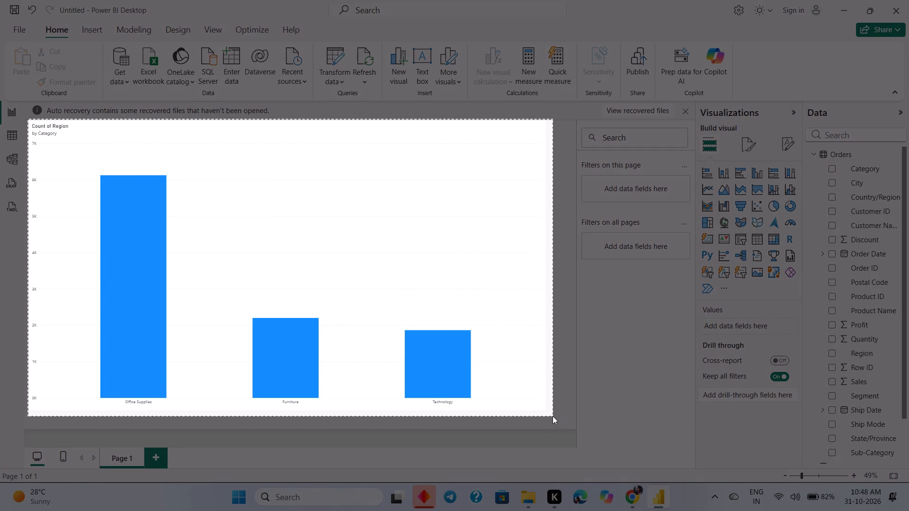
left_click_drag(553, 416, 547, 413)
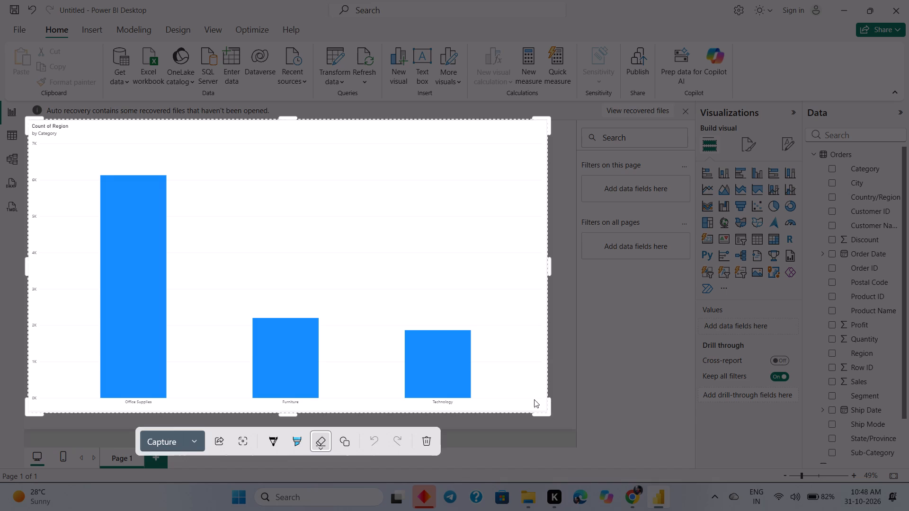
left_click(163, 437)
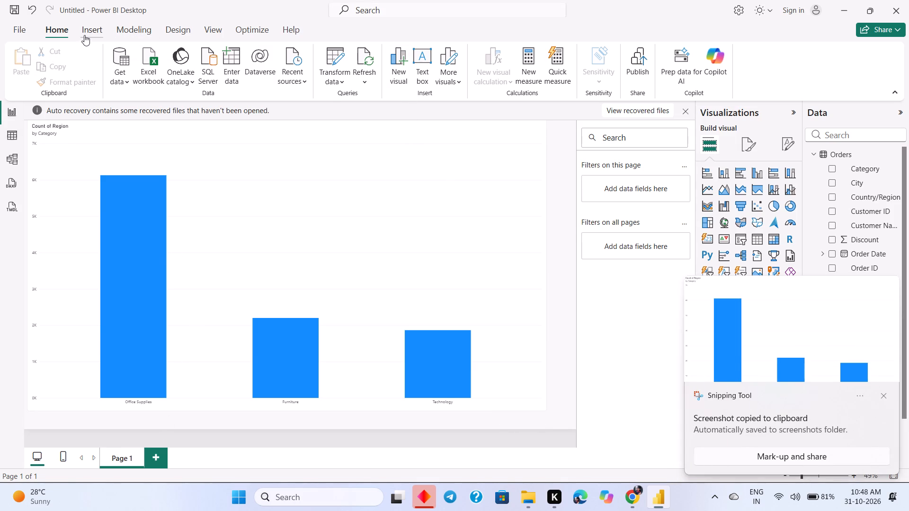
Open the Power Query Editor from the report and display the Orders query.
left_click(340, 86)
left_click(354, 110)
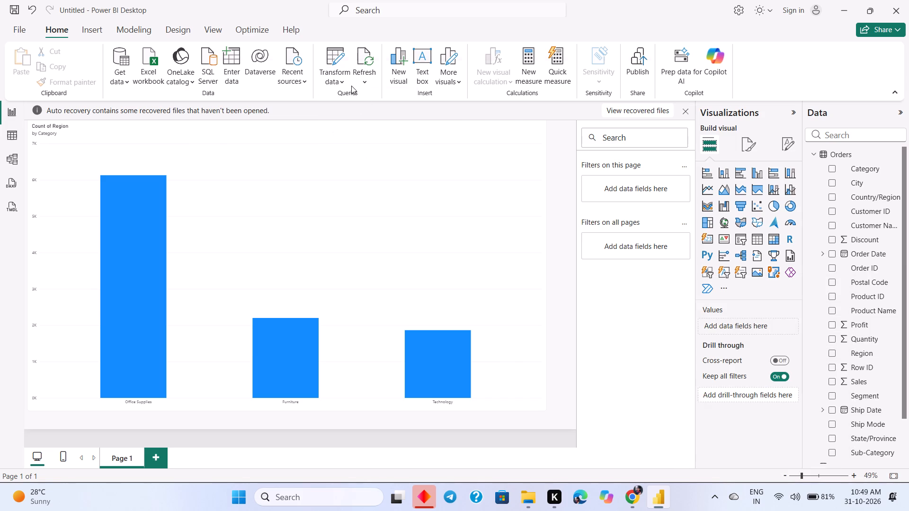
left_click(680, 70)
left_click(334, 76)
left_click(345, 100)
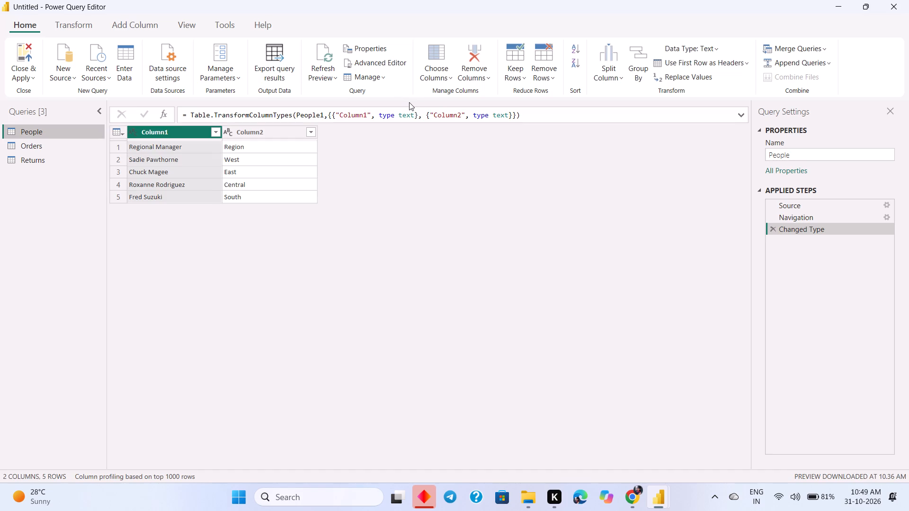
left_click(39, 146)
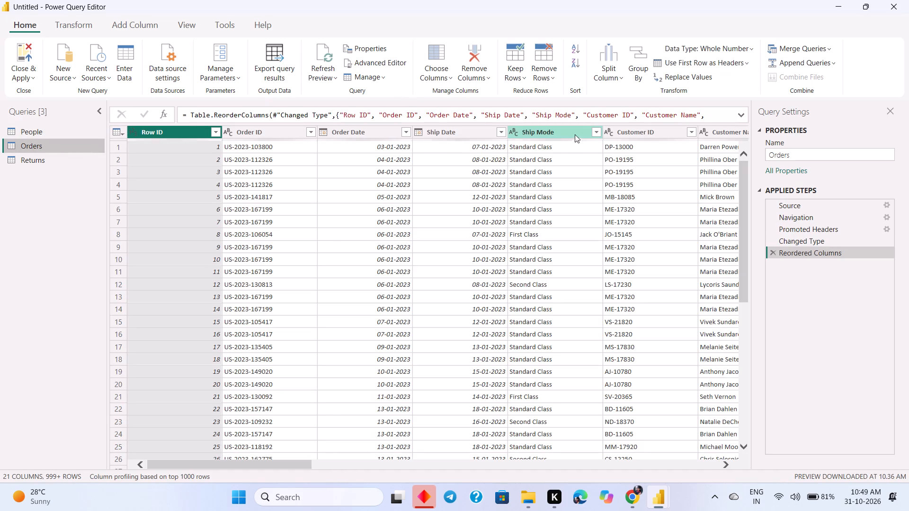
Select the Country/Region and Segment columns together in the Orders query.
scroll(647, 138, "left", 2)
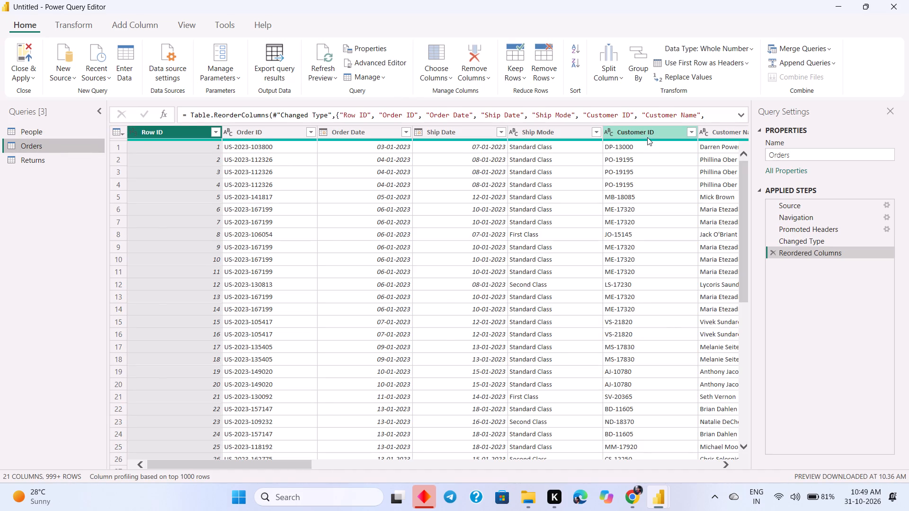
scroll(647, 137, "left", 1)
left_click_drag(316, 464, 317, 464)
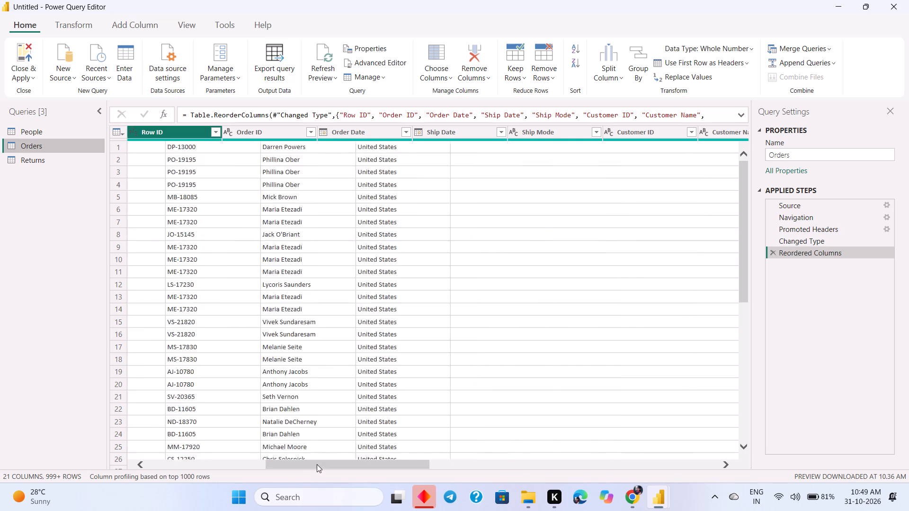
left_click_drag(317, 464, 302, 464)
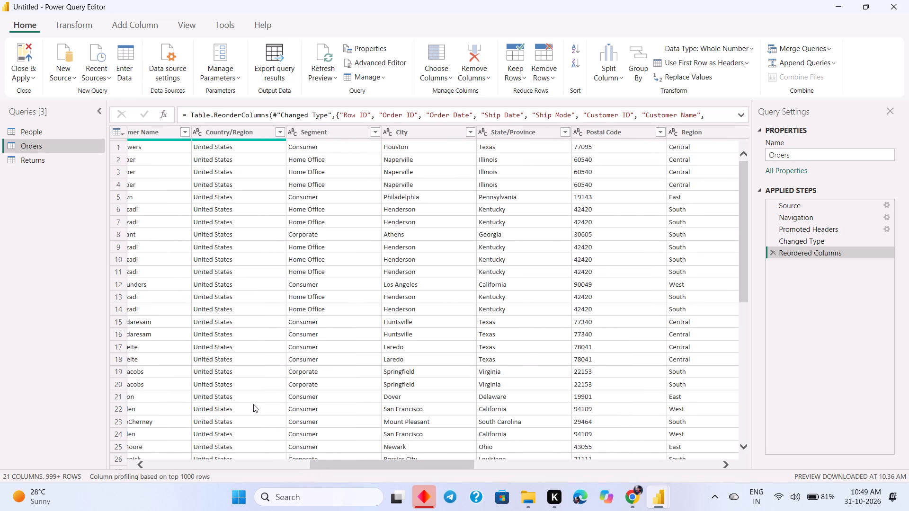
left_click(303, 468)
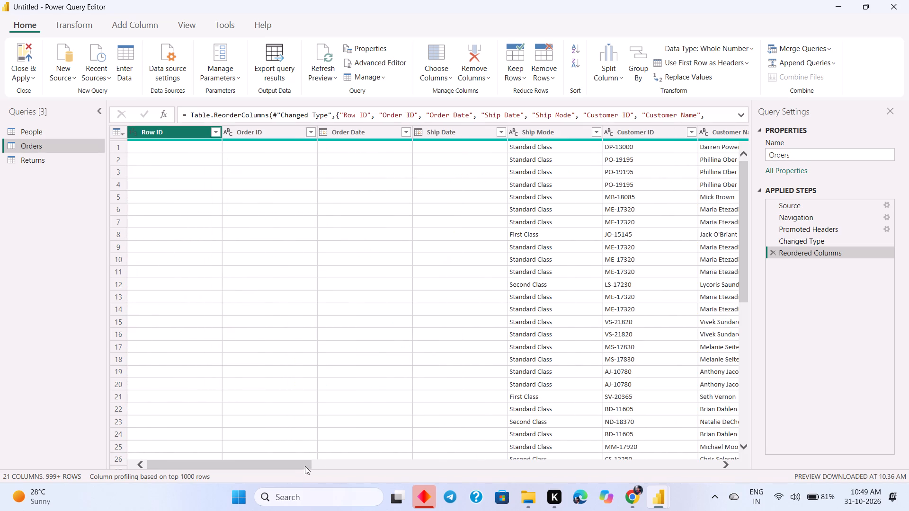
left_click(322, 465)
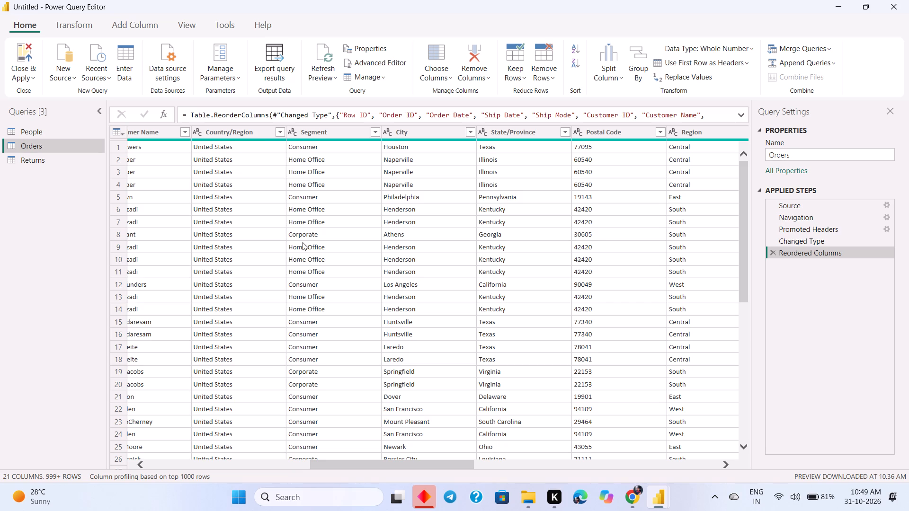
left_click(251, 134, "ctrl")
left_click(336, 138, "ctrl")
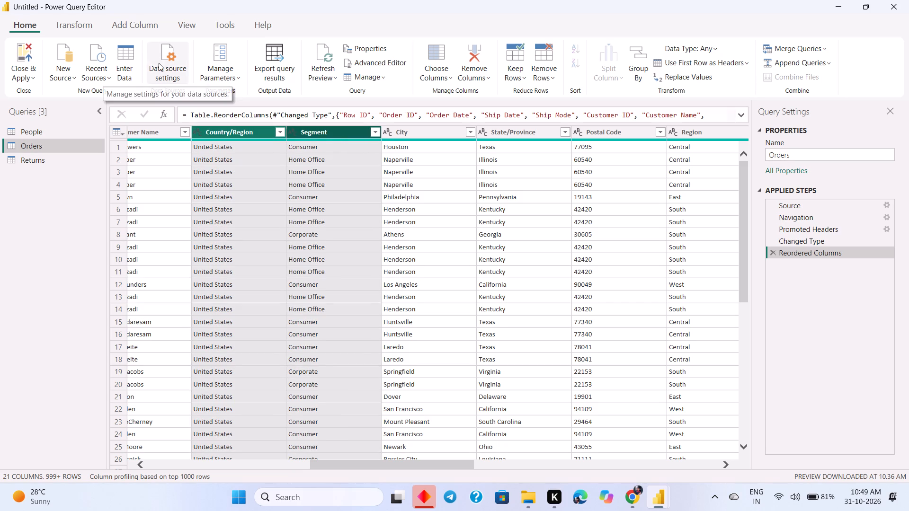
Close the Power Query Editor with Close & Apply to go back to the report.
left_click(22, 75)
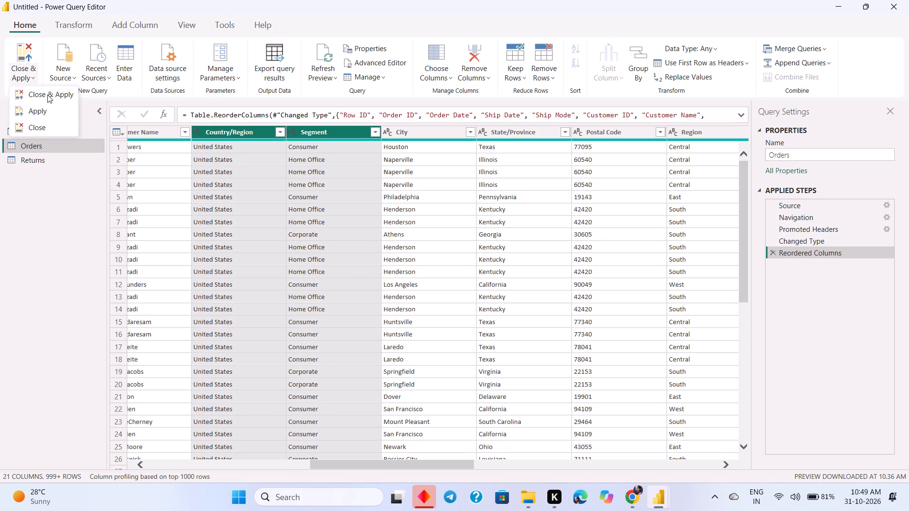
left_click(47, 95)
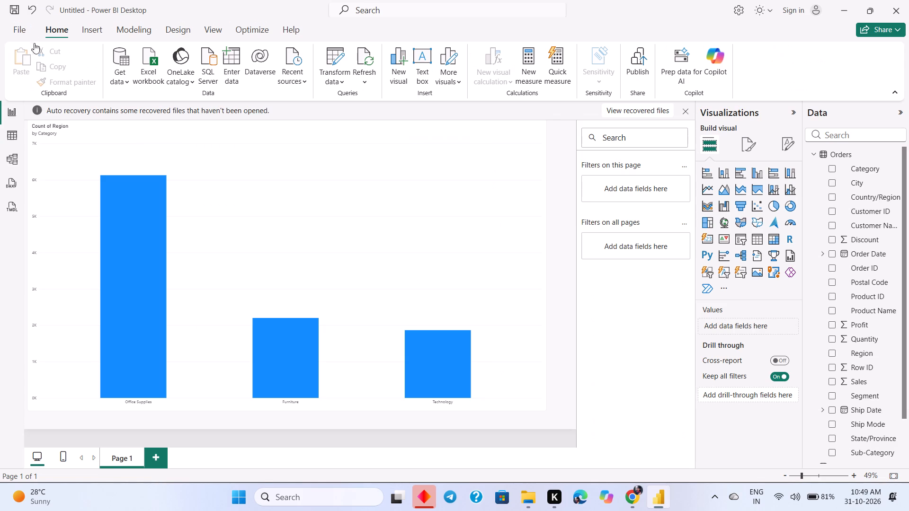
Reopen the Power Query Editor to work on the report's queries.
left_click(334, 80)
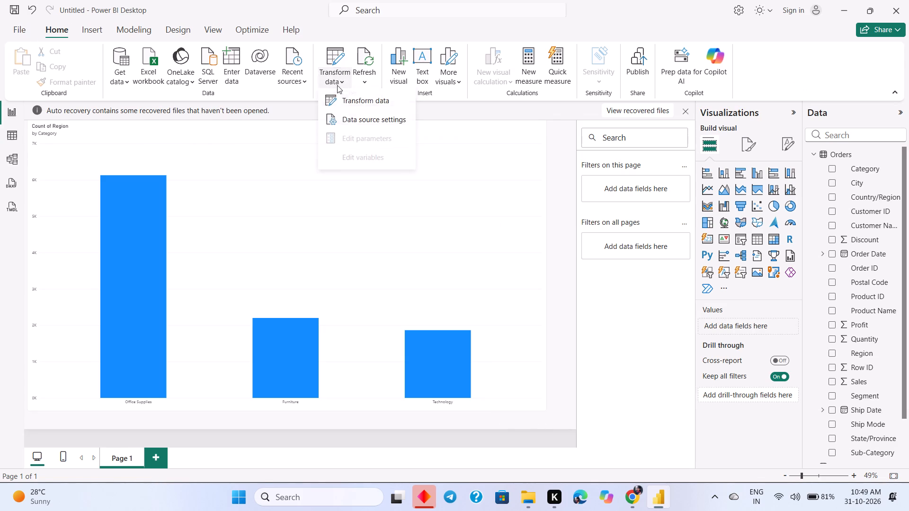
left_click(345, 101)
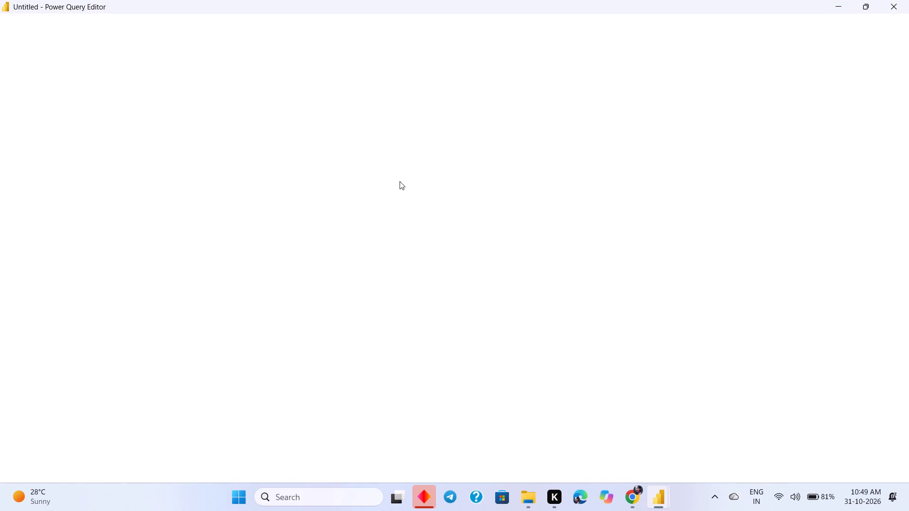
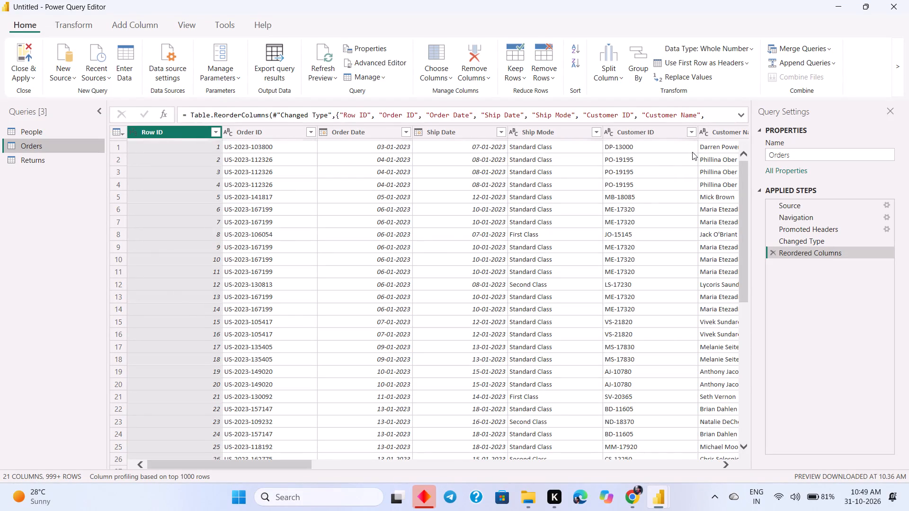
Group the Orders query by Row ID, Country/Region and Segment, with a Count column that counts rows.
left_click_drag(309, 463, 309, 463)
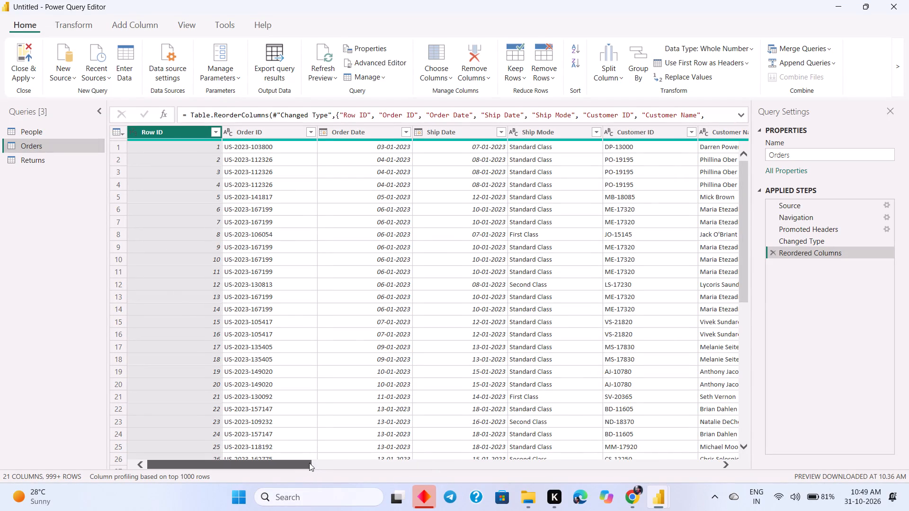
left_click_drag(309, 463, 353, 471)
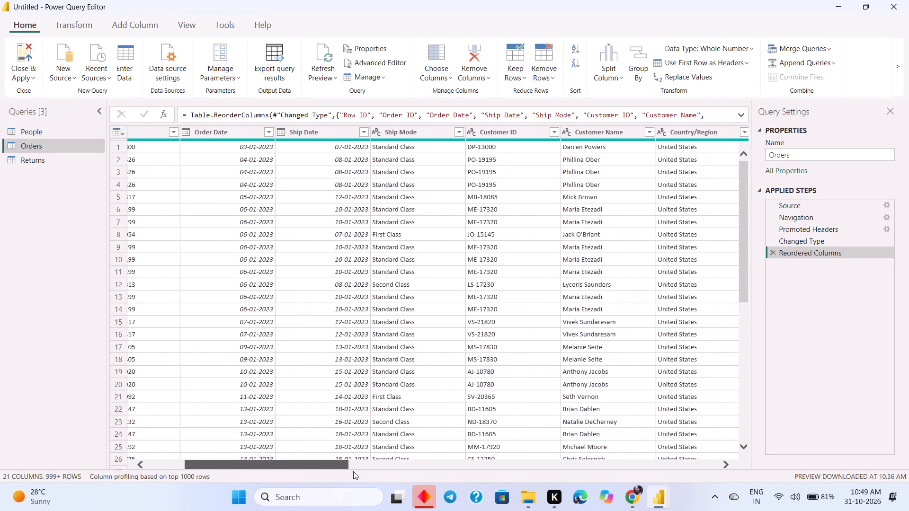
left_click_drag(353, 471, 388, 476)
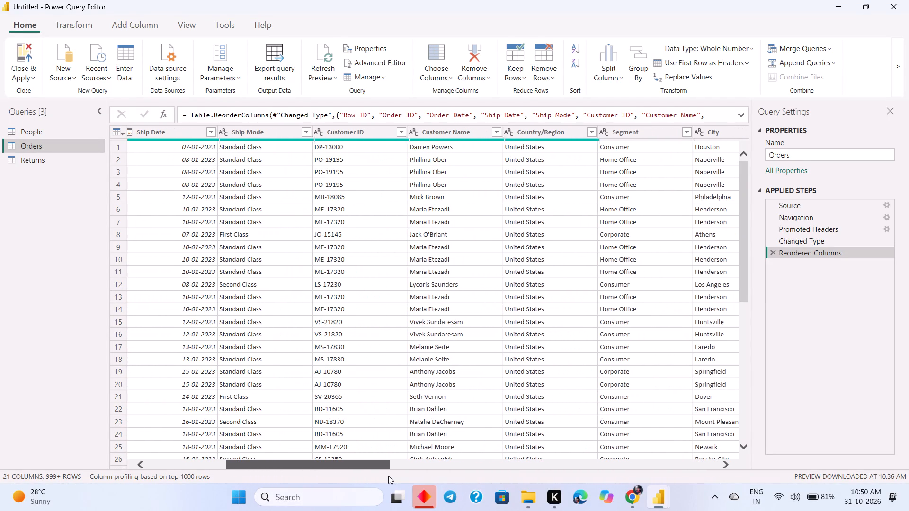
left_click_drag(388, 476, 389, 476)
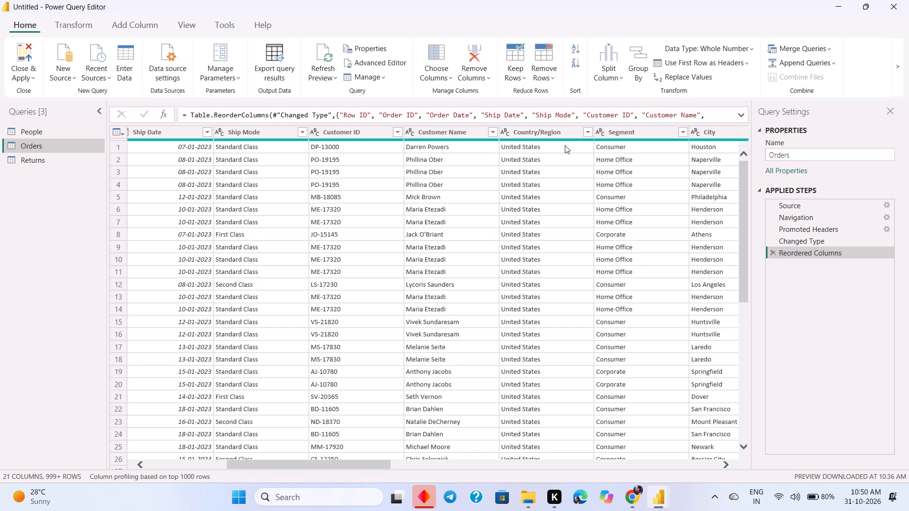
left_click(559, 135, "ctrl")
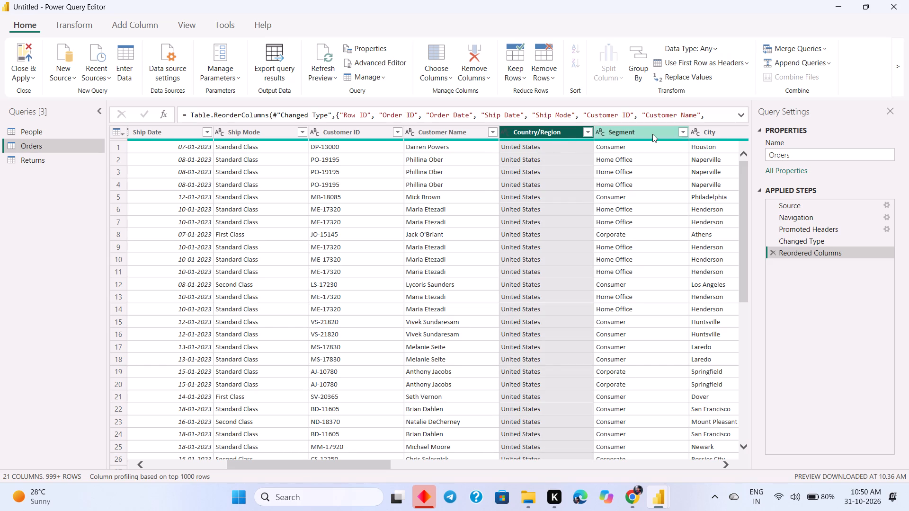
left_click(652, 134, "ctrl")
left_click(89, 28)
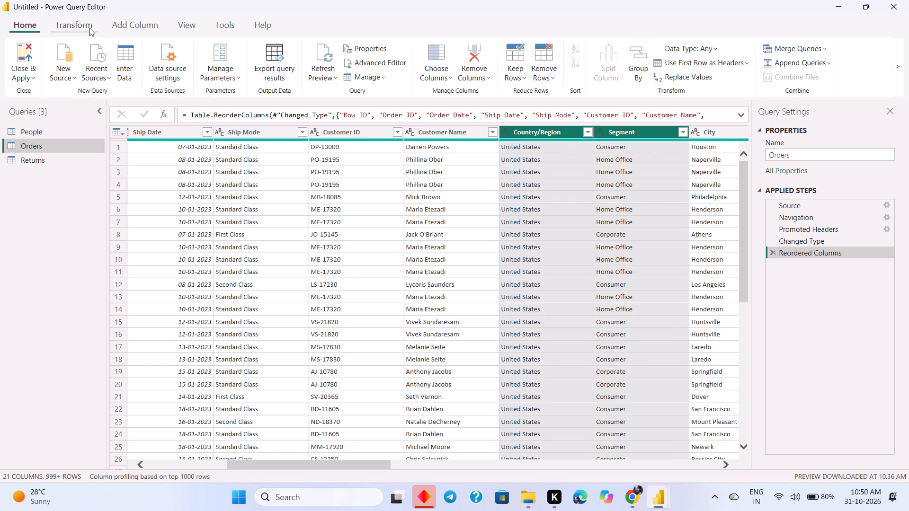
left_click(27, 62)
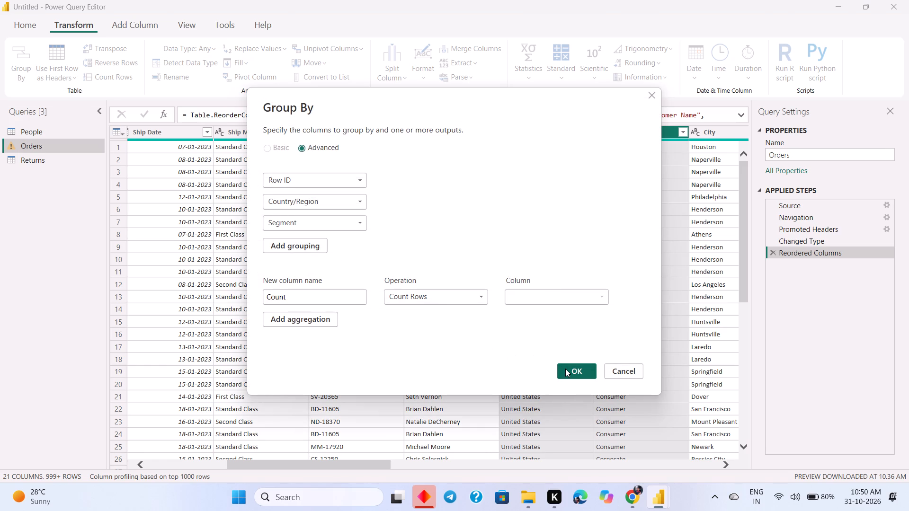
left_click(573, 307)
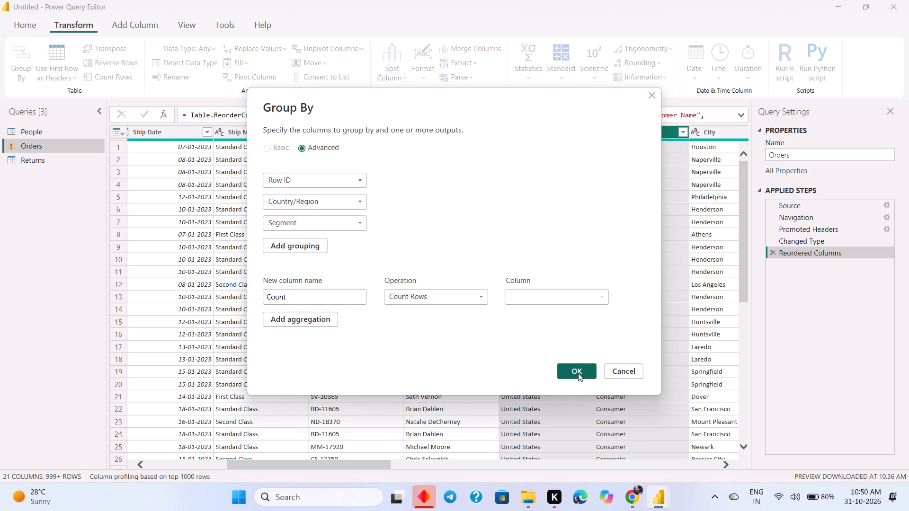
left_click(578, 373)
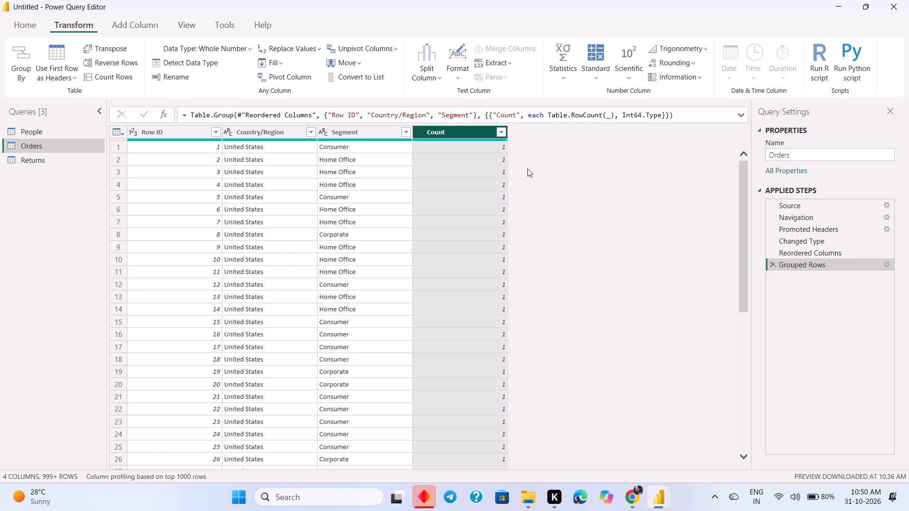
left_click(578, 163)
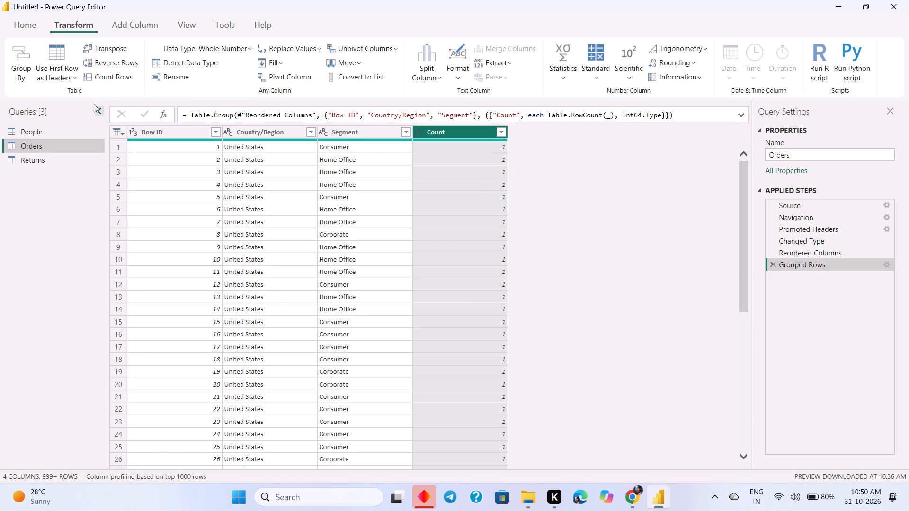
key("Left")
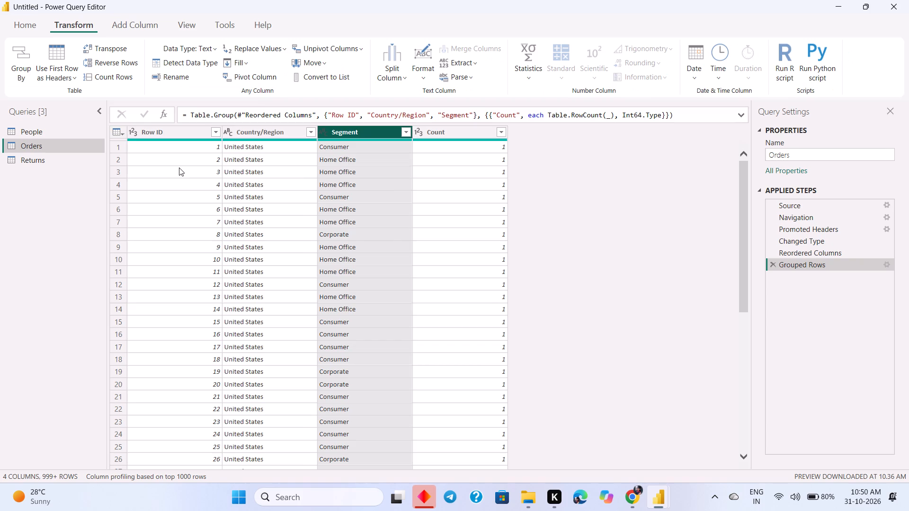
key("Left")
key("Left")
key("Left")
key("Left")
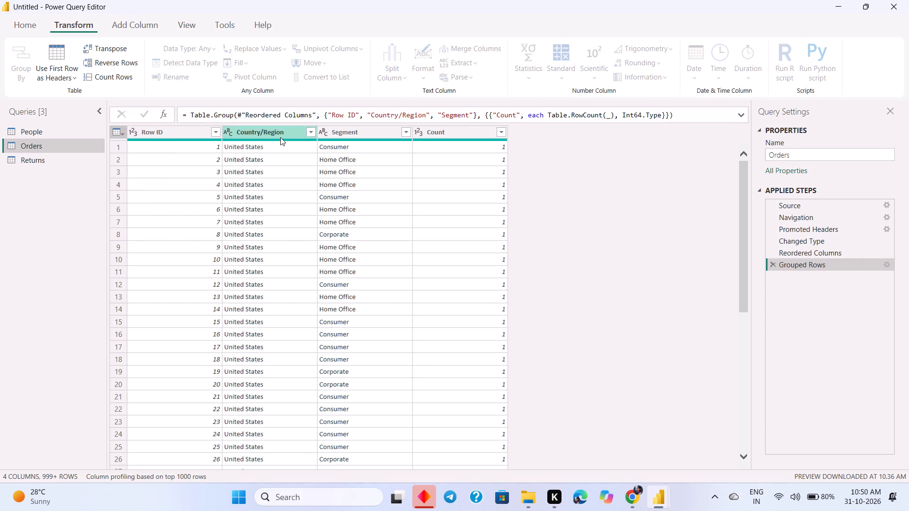
Group the already grouped rows by Country/Region and Segment, with a Count column that sums Segment.
left_click(276, 135, "ctrl")
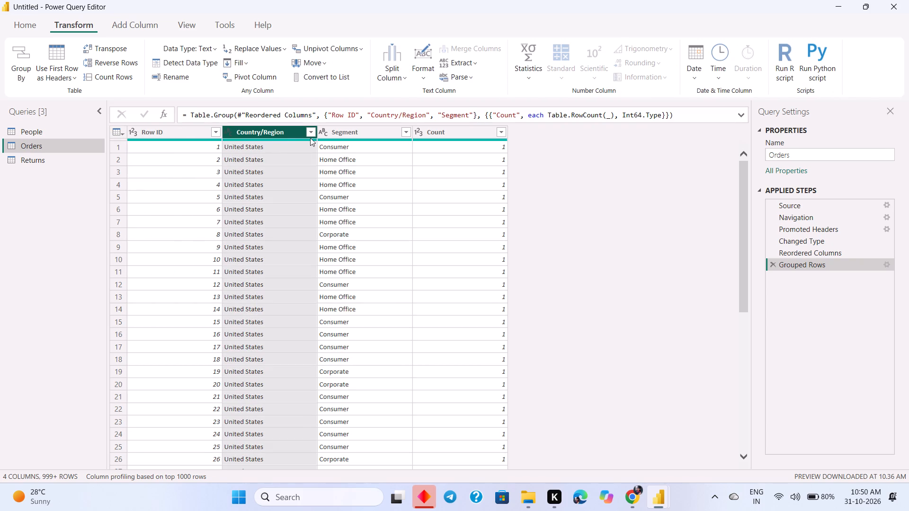
left_click(363, 131, "ctrl")
left_click(27, 62)
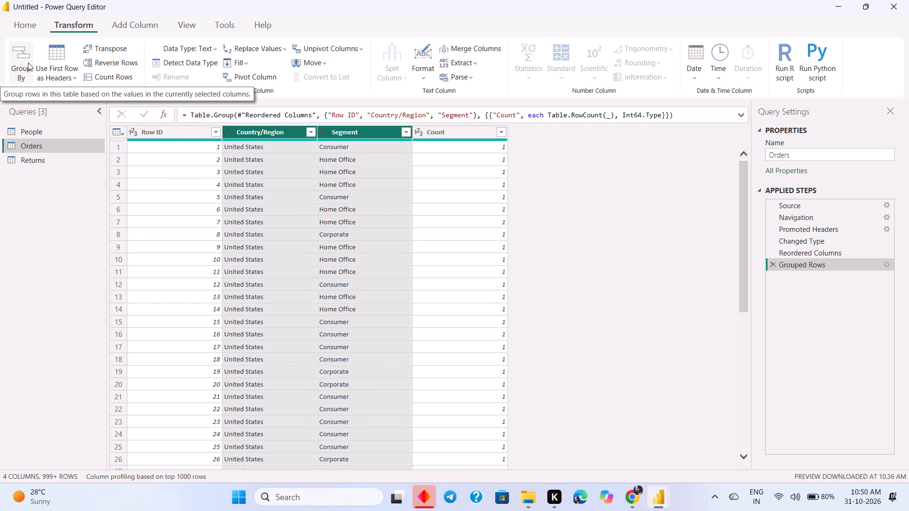
left_click(453, 294)
left_click(452, 286)
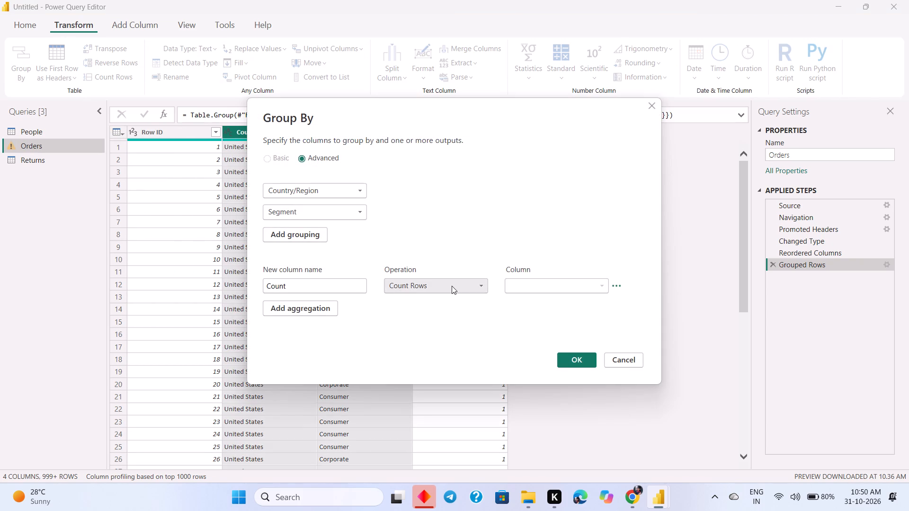
left_click(450, 288)
left_click(466, 288)
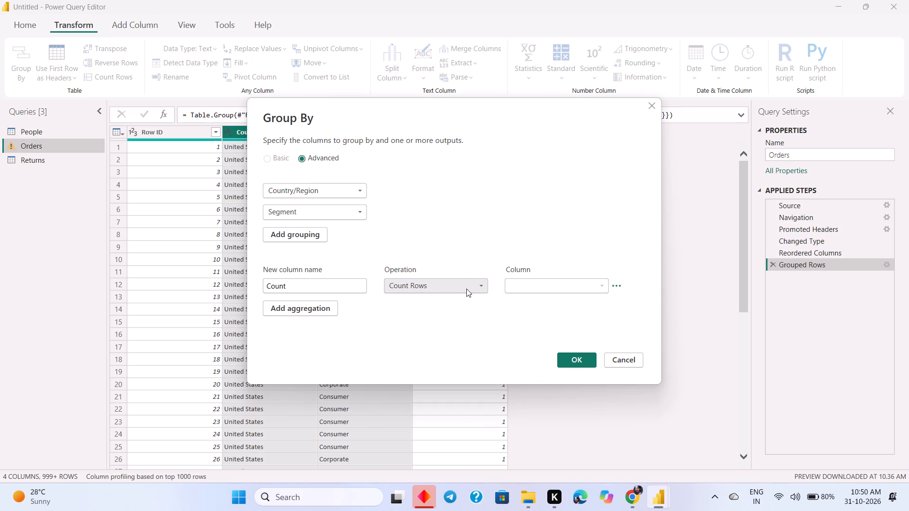
left_click(462, 297)
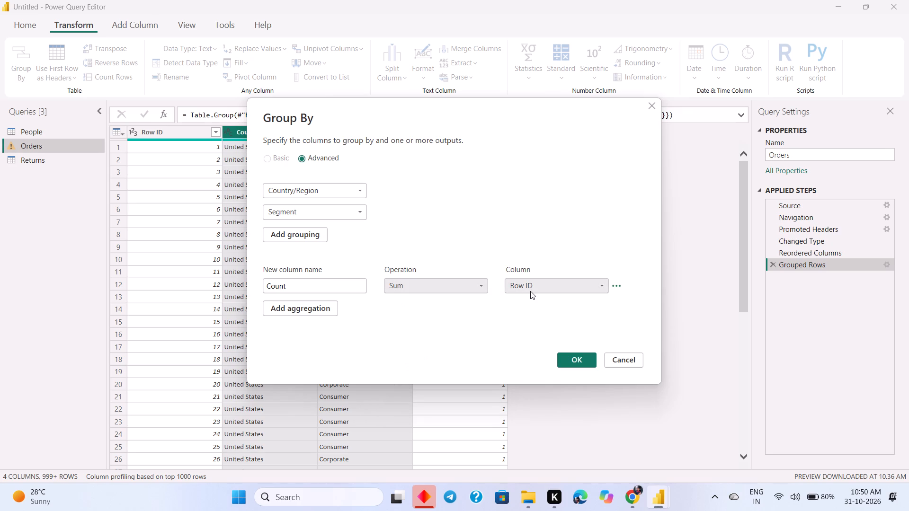
left_click(530, 291)
left_click(505, 327)
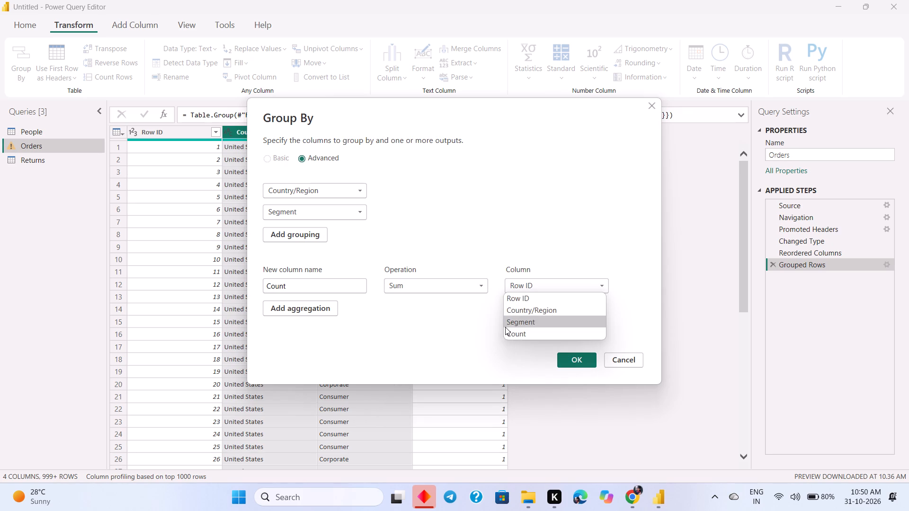
left_click(572, 359)
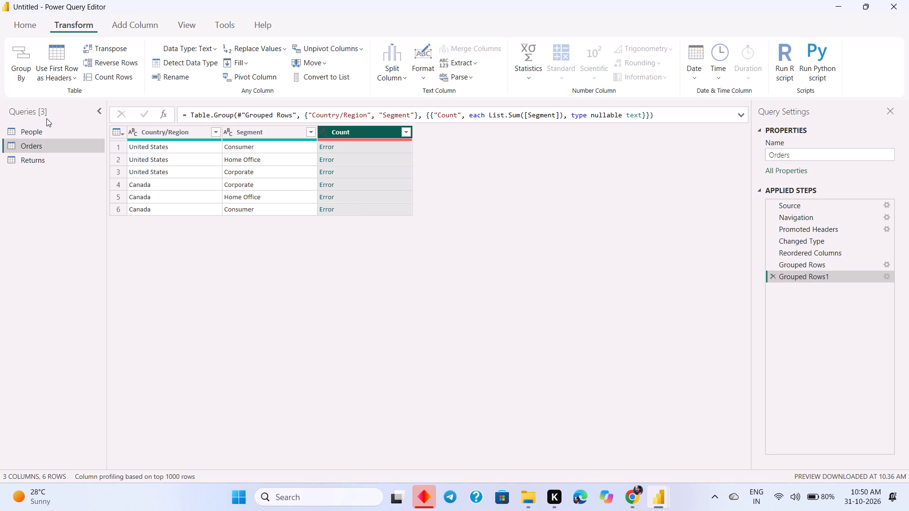
Close the Power Query Editor with Close & Apply to load the grouped Orders query into the report.
left_click(30, 27)
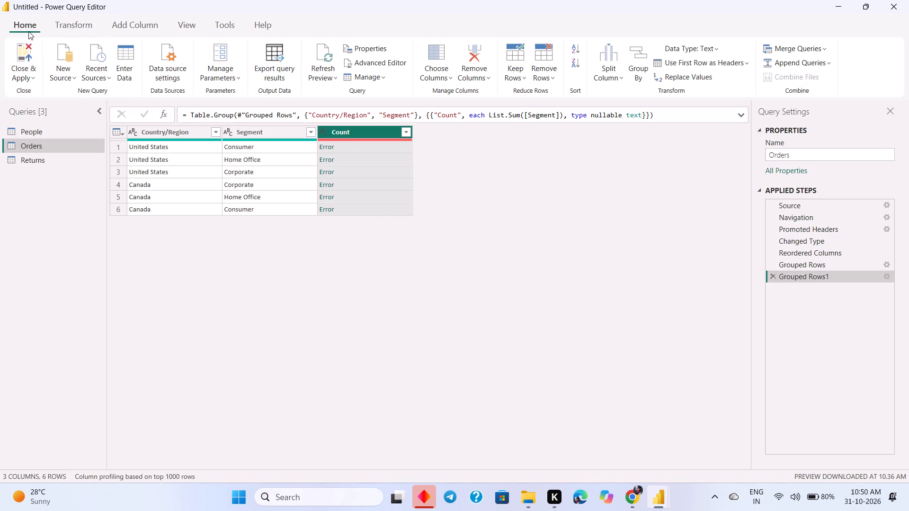
left_click(27, 77)
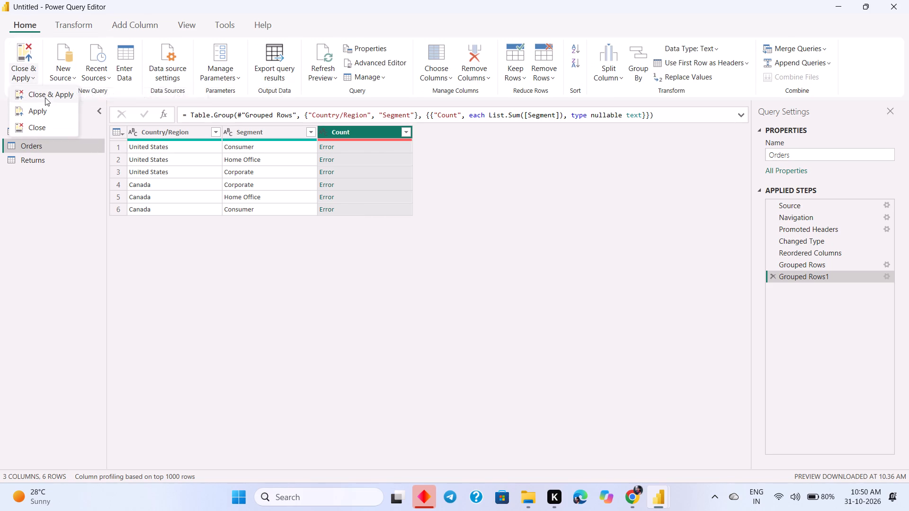
left_click(45, 97)
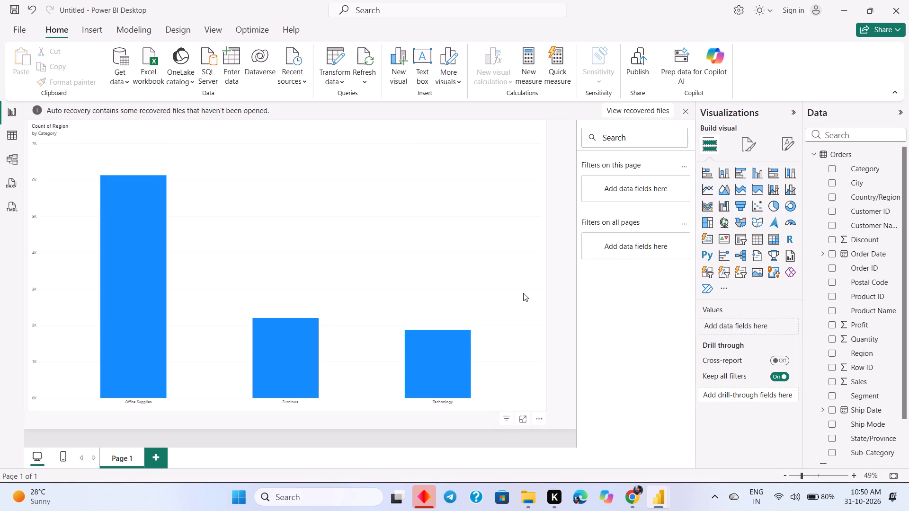
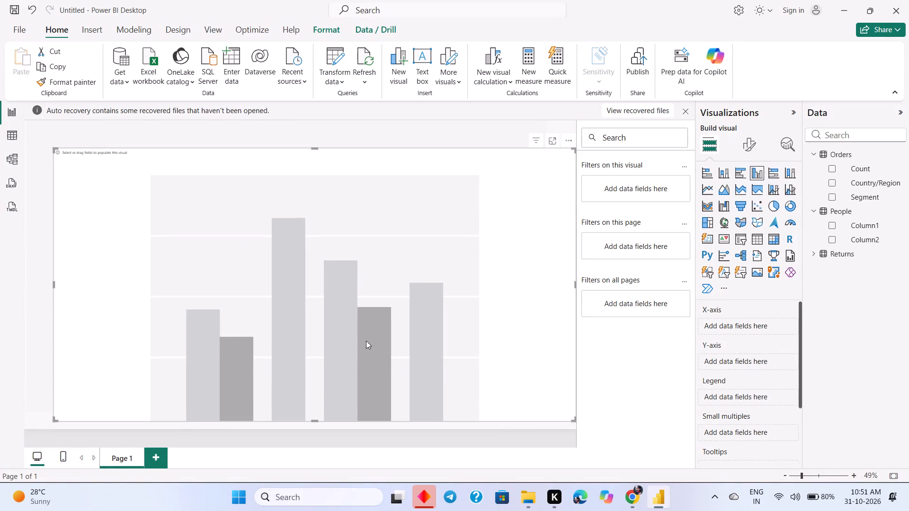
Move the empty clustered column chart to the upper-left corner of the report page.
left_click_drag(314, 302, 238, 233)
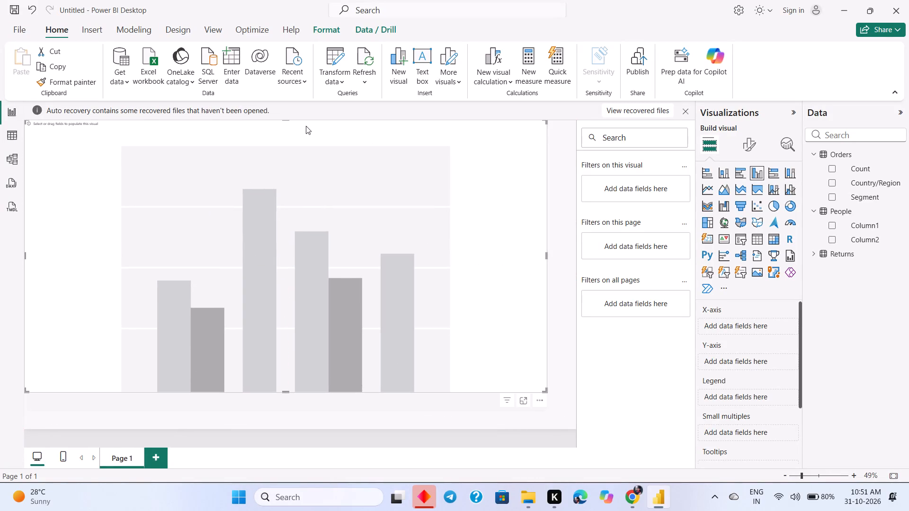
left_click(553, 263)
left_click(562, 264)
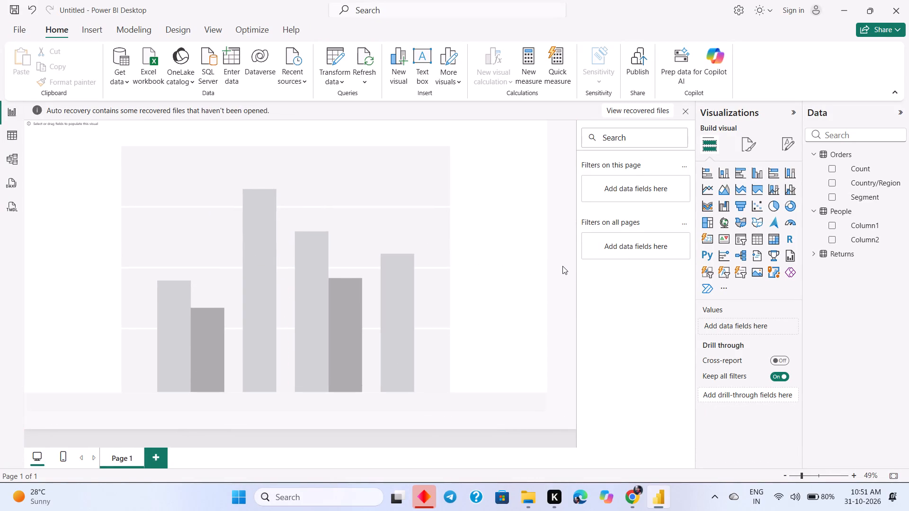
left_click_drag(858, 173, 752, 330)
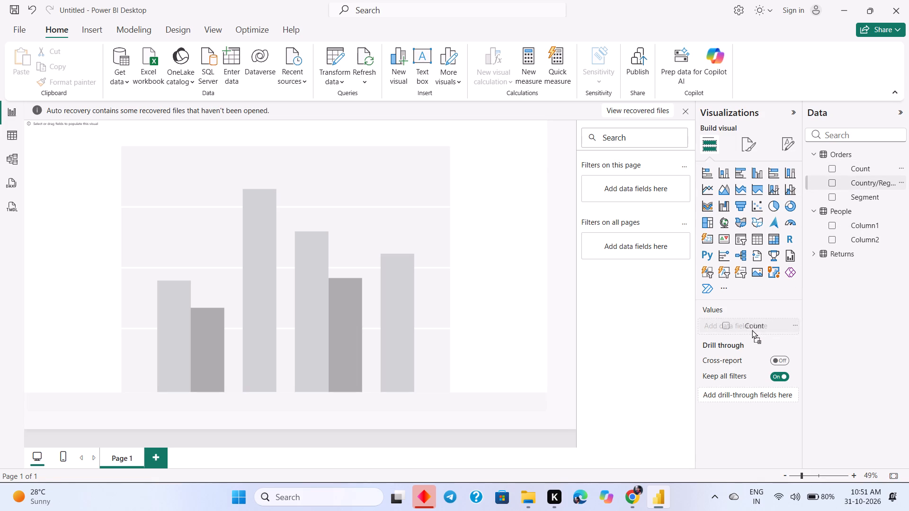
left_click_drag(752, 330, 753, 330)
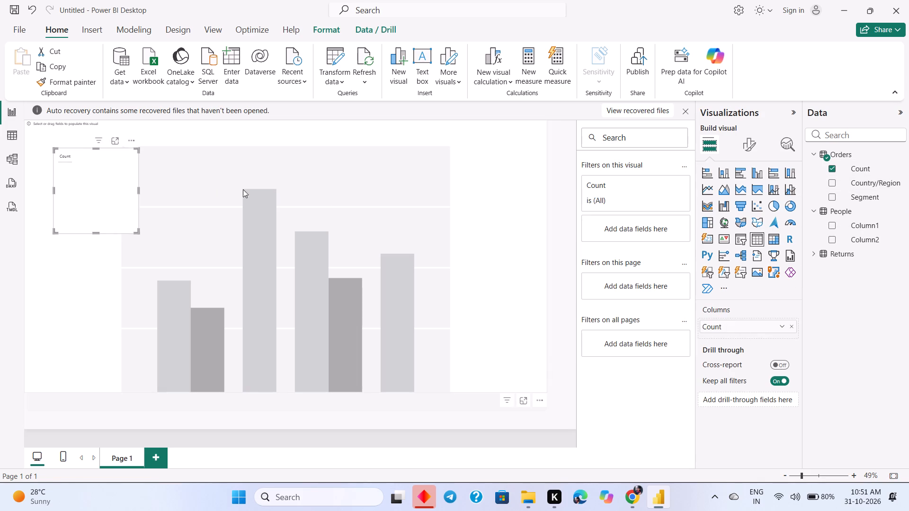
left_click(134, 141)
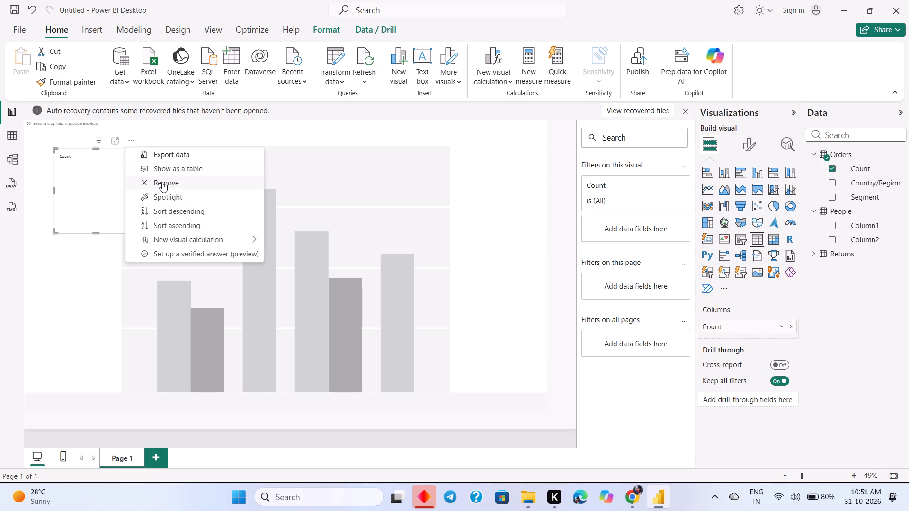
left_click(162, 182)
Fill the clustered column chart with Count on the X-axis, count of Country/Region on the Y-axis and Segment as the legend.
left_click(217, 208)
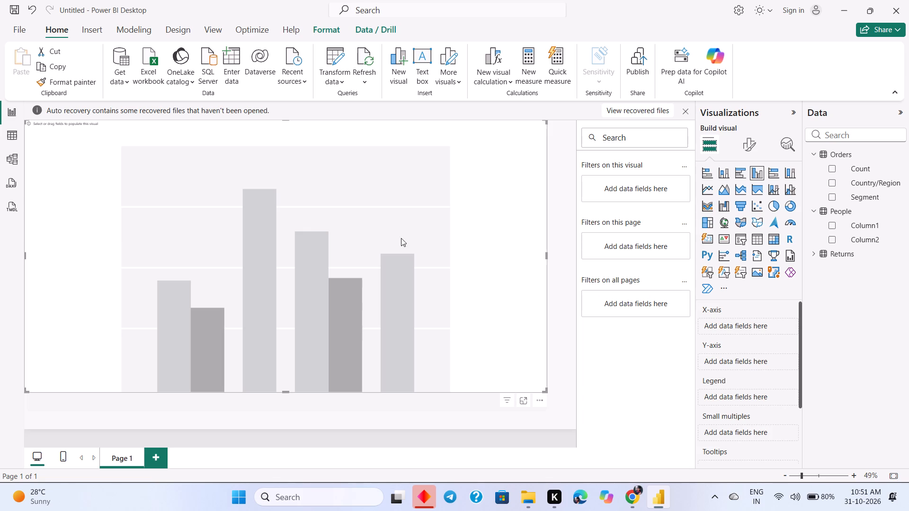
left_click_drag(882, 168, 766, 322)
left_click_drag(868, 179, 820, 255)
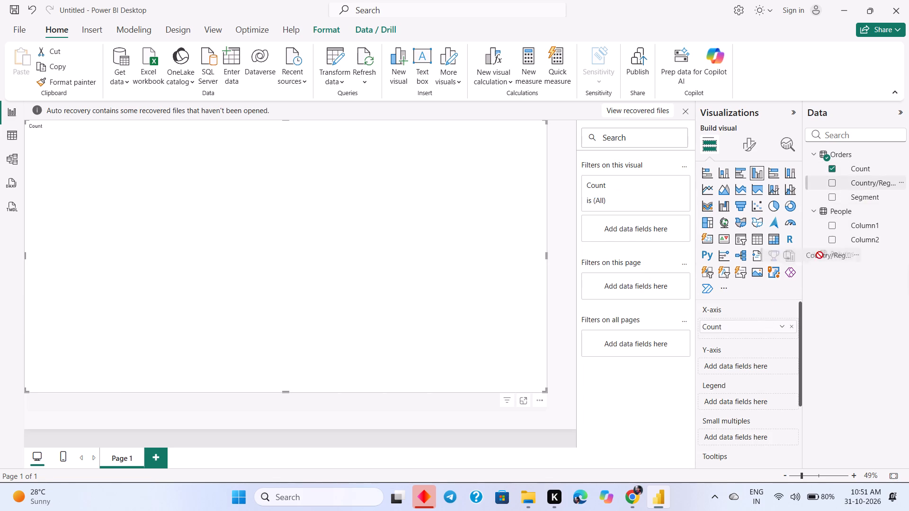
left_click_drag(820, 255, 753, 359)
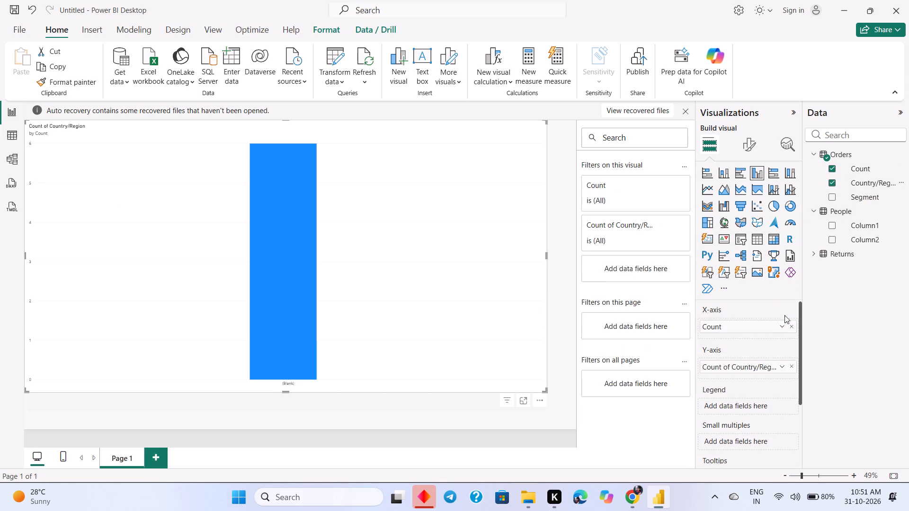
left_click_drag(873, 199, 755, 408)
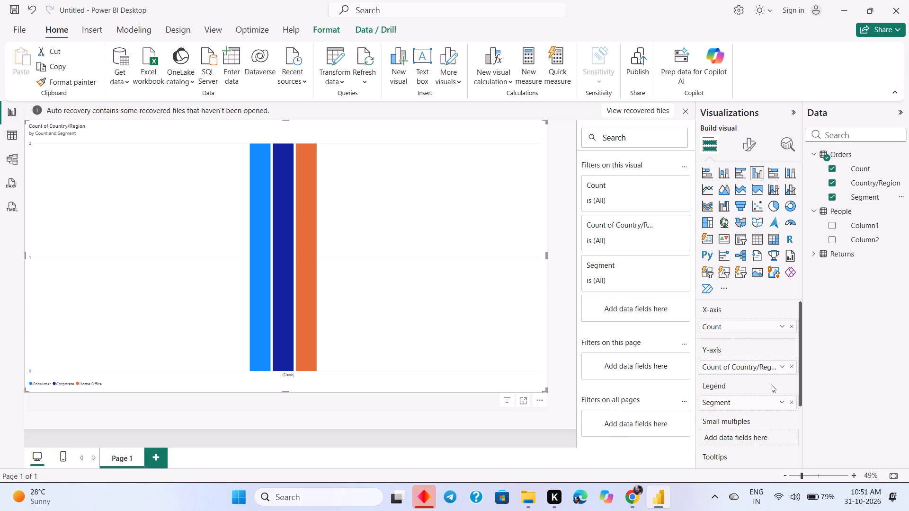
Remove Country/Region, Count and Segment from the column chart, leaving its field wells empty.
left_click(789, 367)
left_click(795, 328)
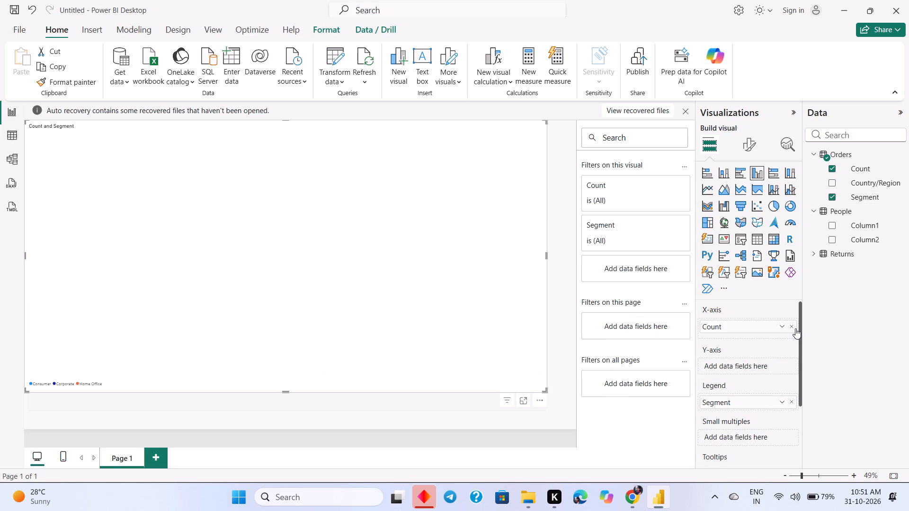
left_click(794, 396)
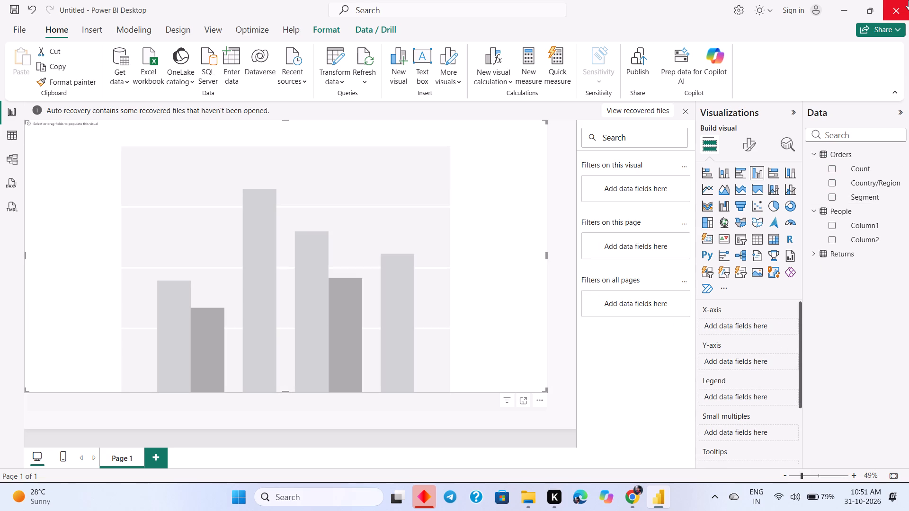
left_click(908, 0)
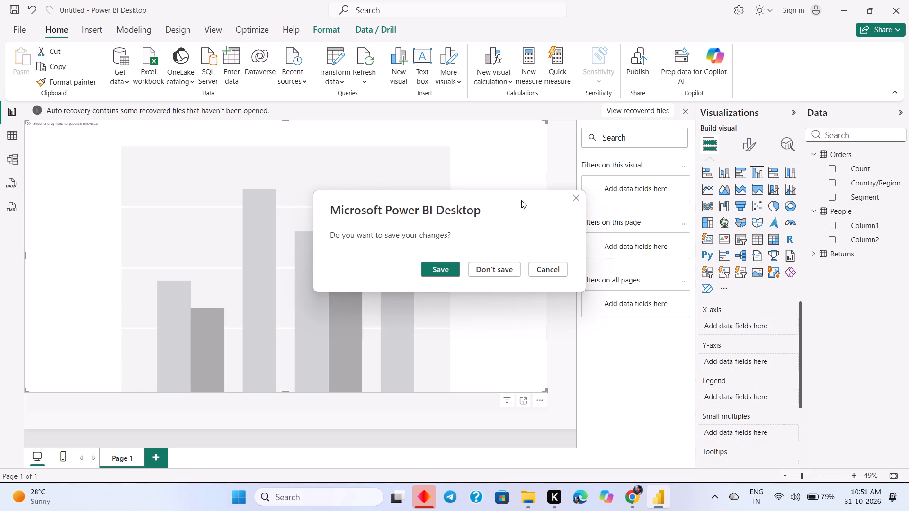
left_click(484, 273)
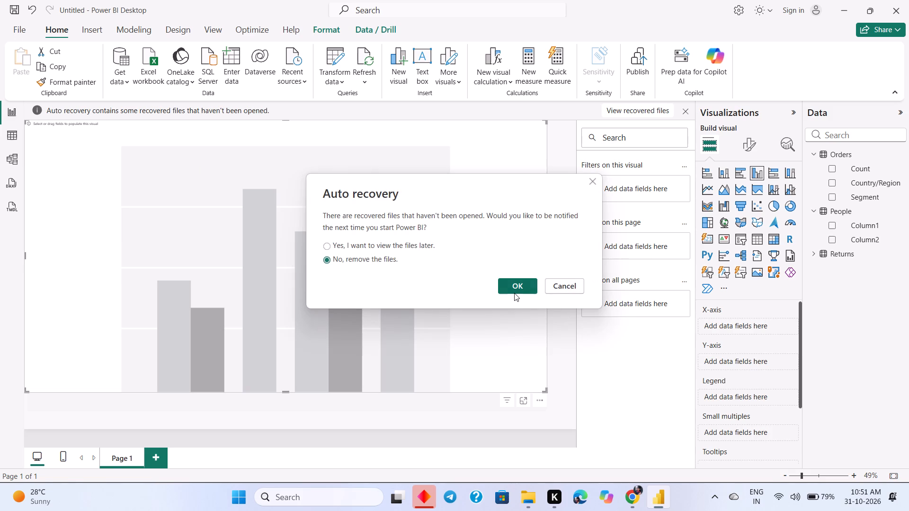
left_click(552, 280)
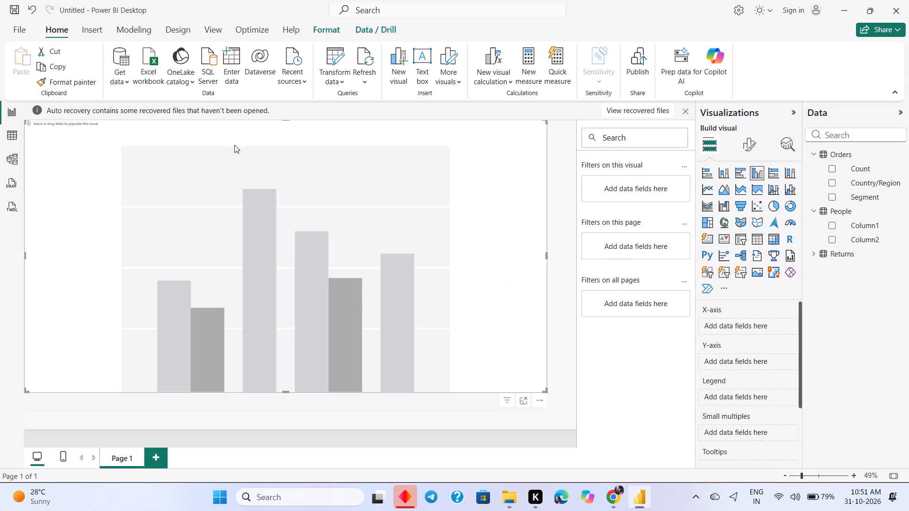
Create a new blank report.
left_click(28, 31)
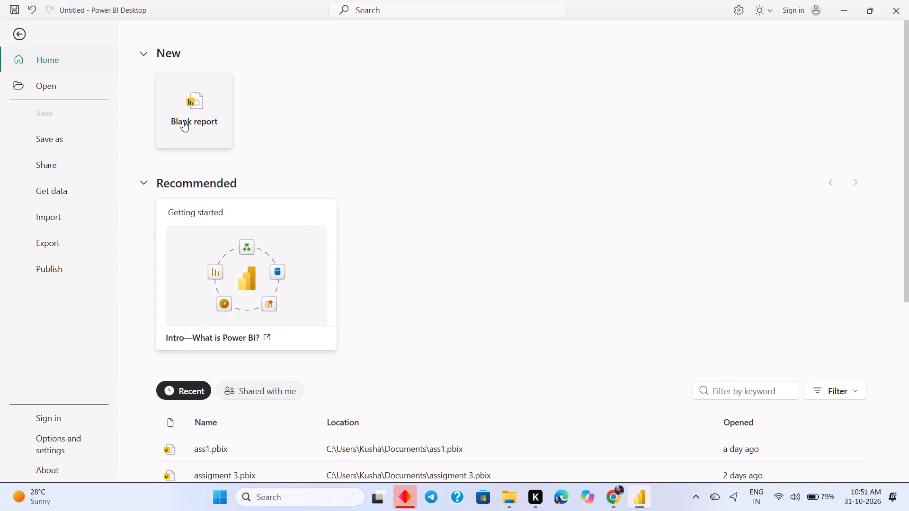
left_click(185, 123)
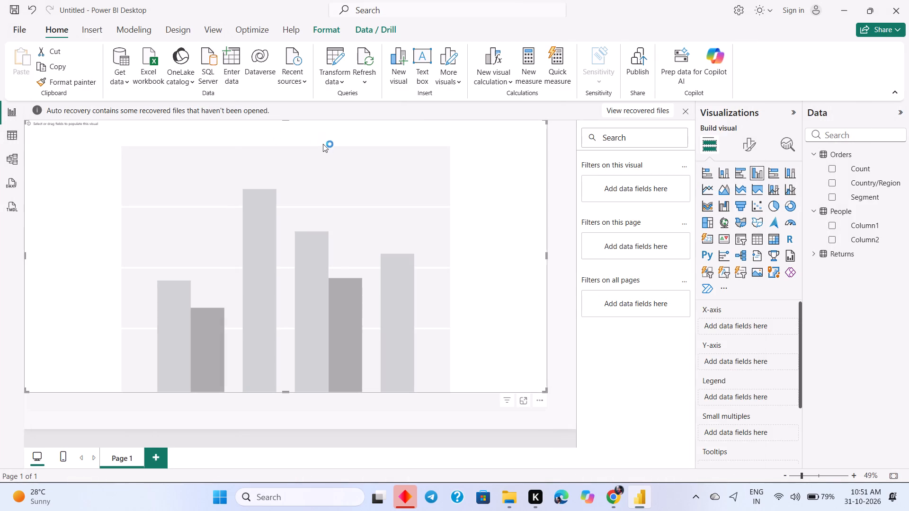
Close the old report containing the grouped Orders query without saving its changes.
left_click(908, 0)
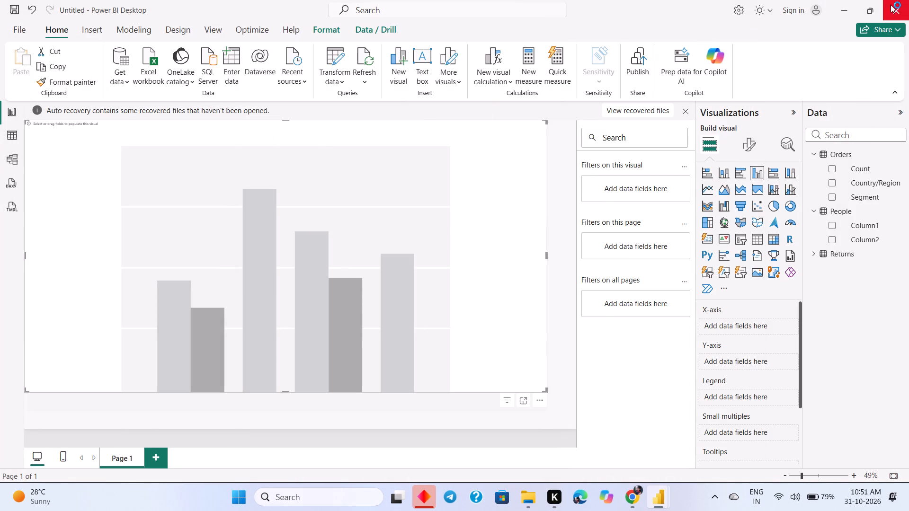
left_click(477, 272)
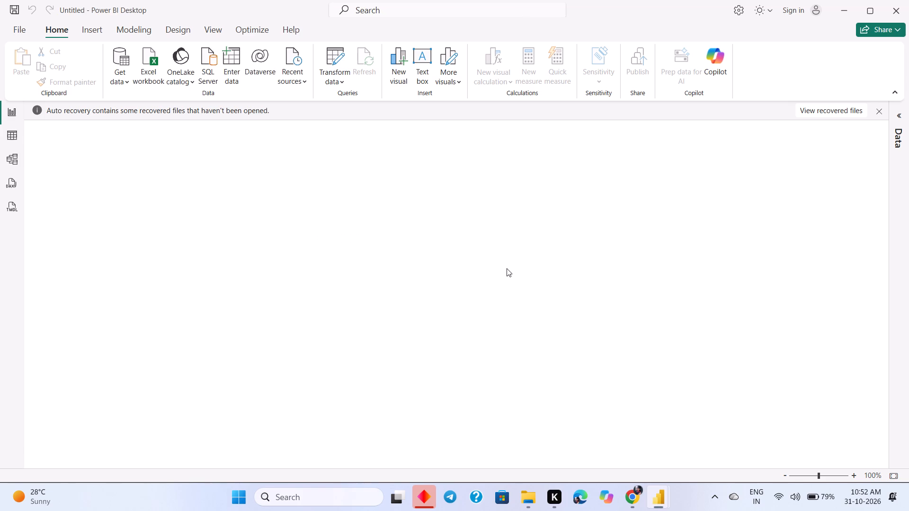
Import data from the Excel workbook sample_-_superstore (2) in the Downloads folder into the new report.
left_click(223, 277)
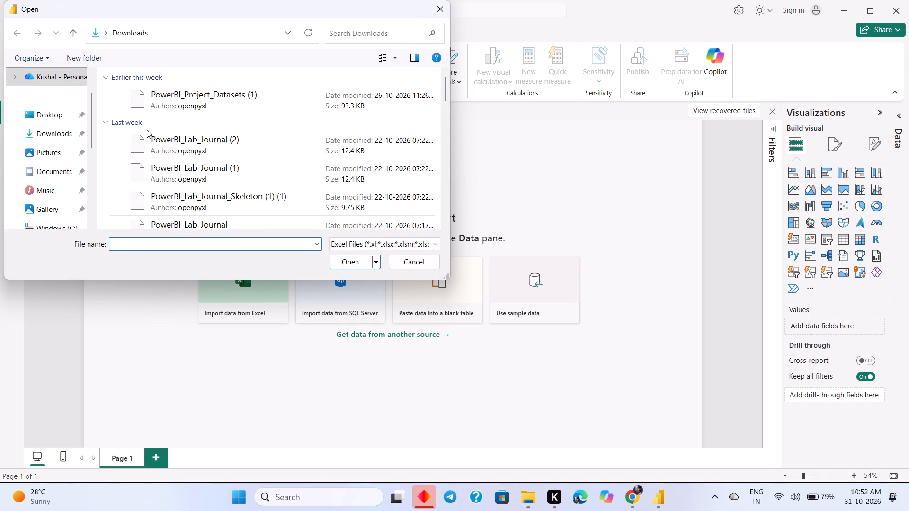
scroll(129, 159, "down", 5)
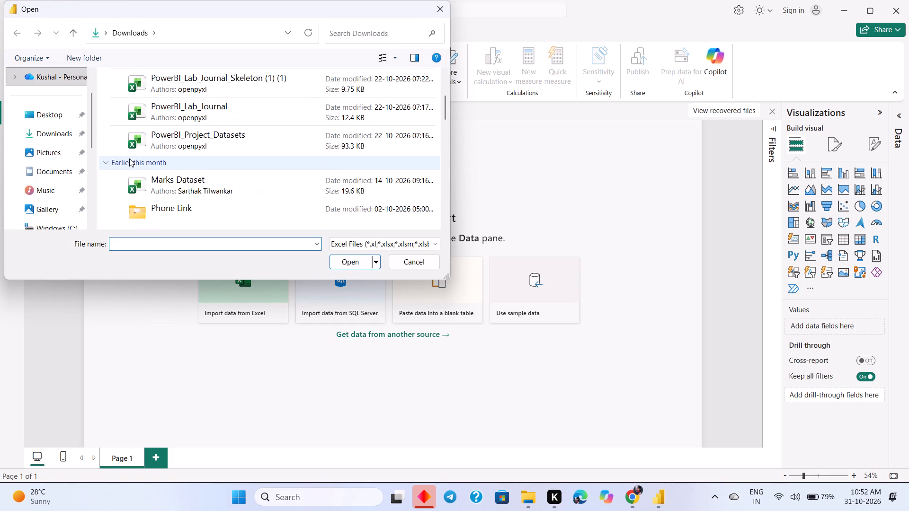
scroll(129, 159, "down", 14)
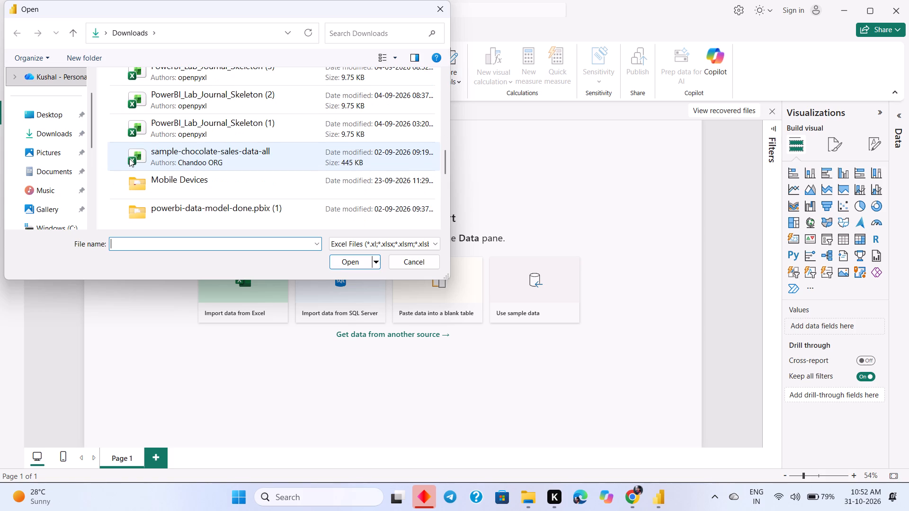
scroll(129, 159, "down", 2)
scroll(129, 159, "up", 3)
scroll(129, 159, "down", 5)
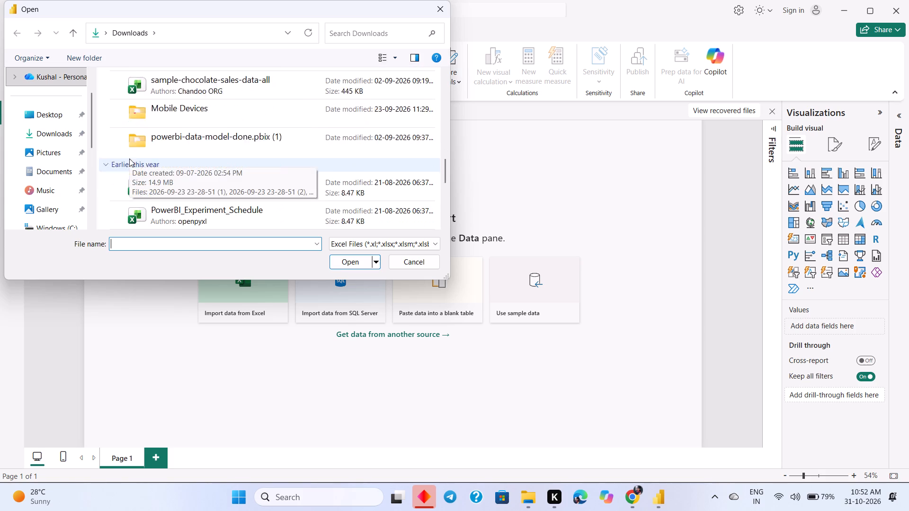
scroll(129, 159, "down", 4)
left_click(172, 160)
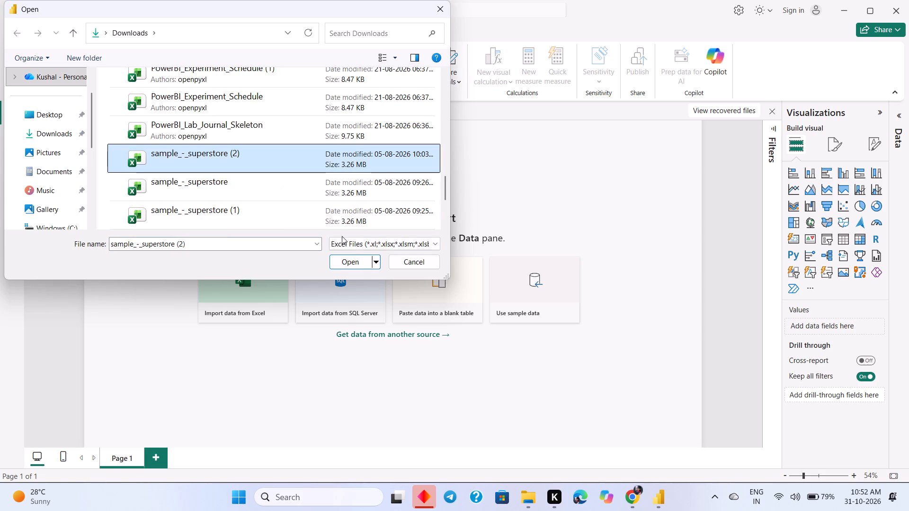
left_click(361, 266)
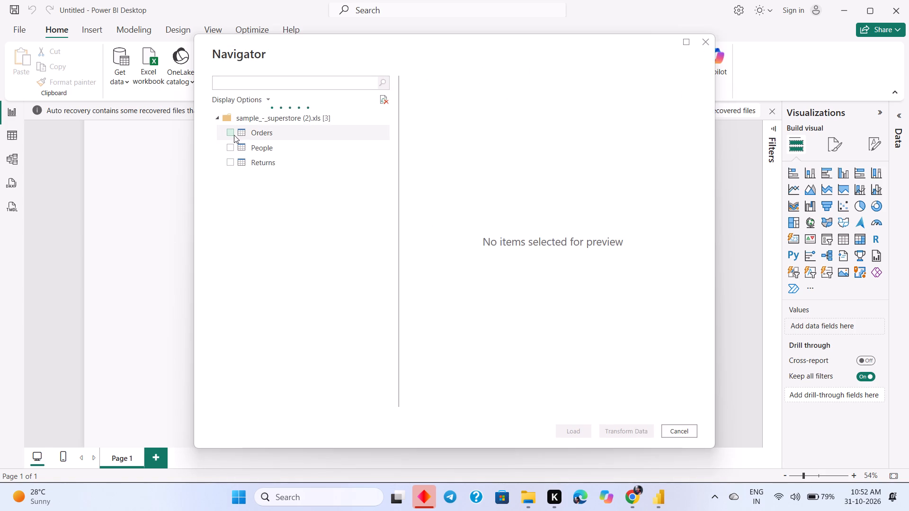
Load the Orders, People and Returns tables from the superstore workbook.
left_click(232, 133)
left_click(230, 145)
left_click(229, 159)
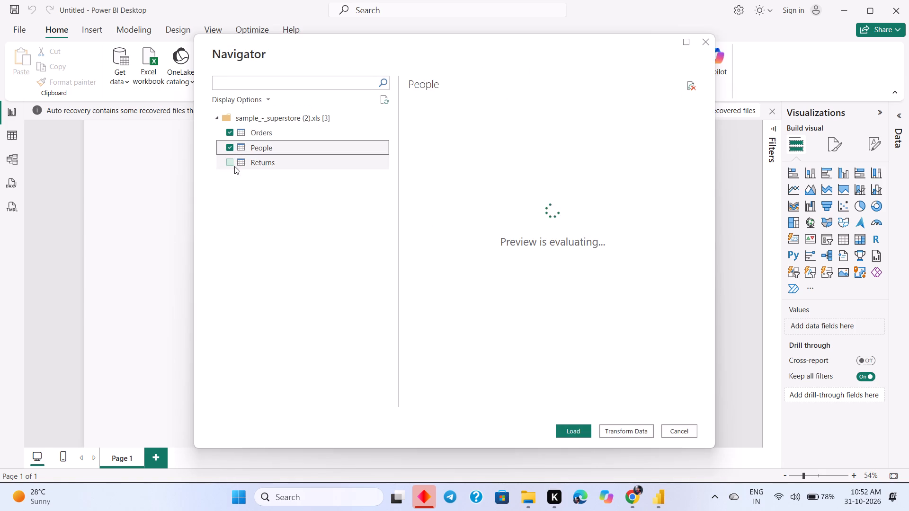
left_click(563, 425)
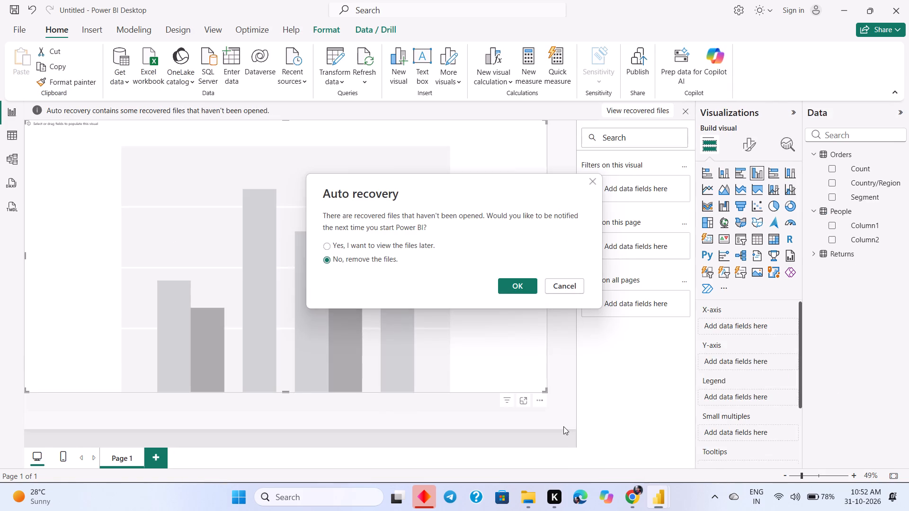
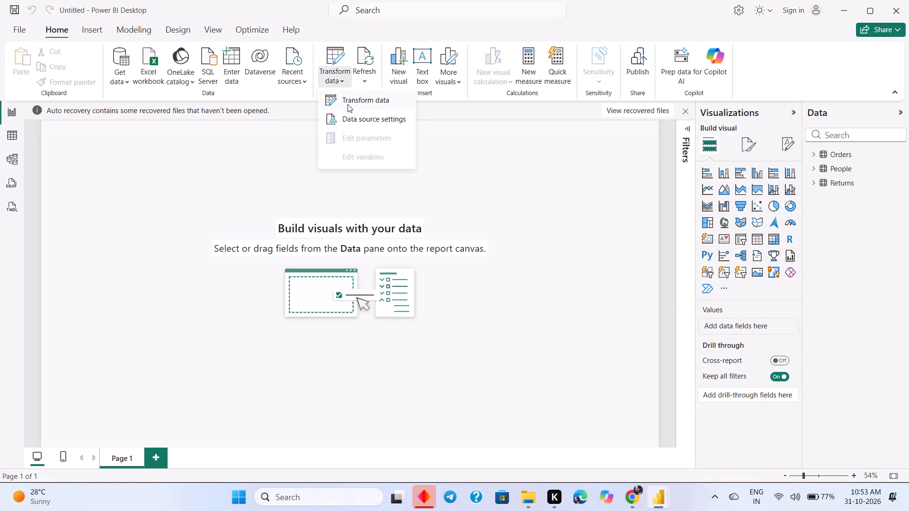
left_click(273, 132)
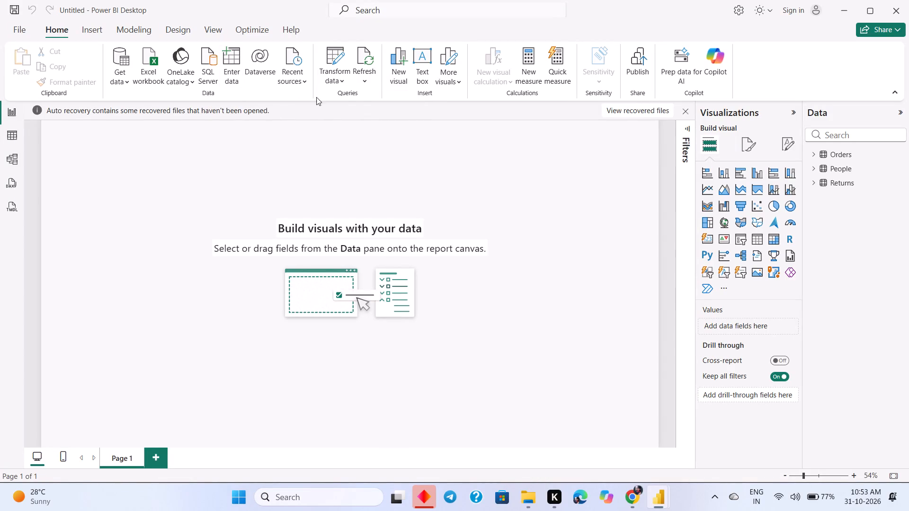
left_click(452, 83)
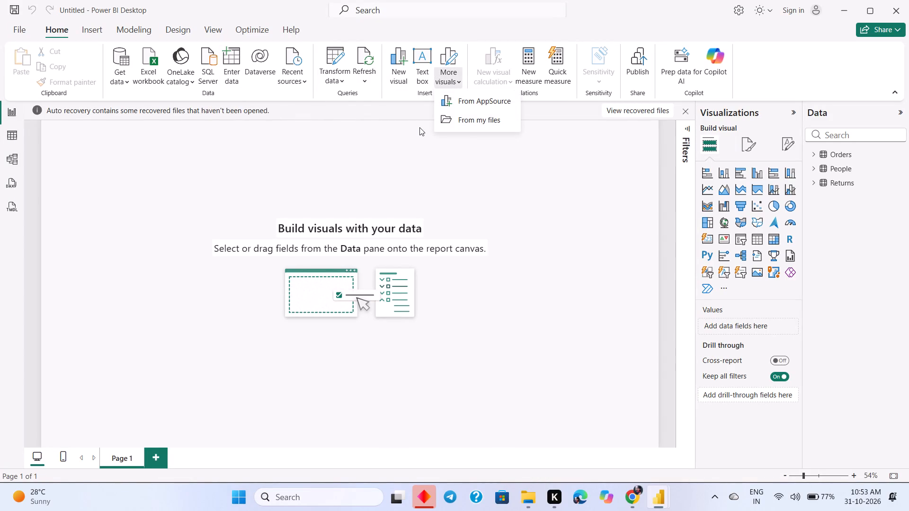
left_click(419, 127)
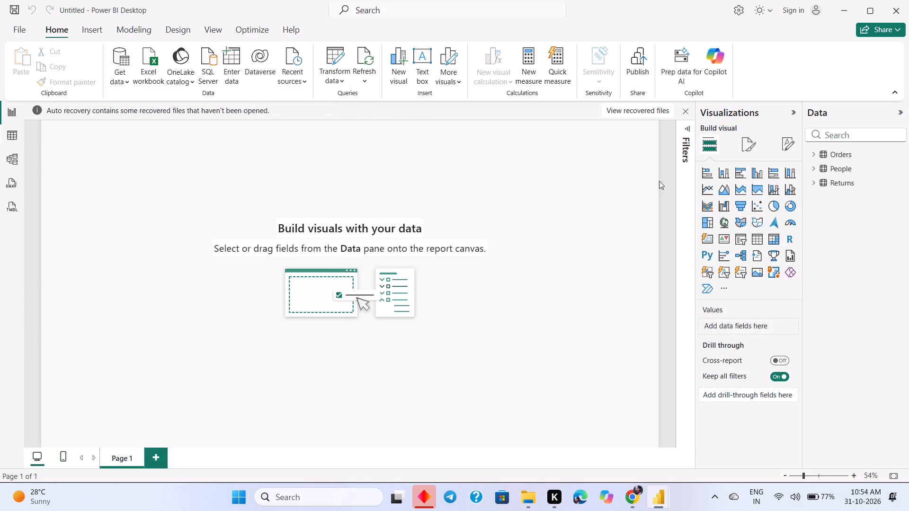
Open the loaded queries in Power Query Editor, examine the available transformation commands, and close and apply the editor.
left_click(338, 78)
left_click(346, 103)
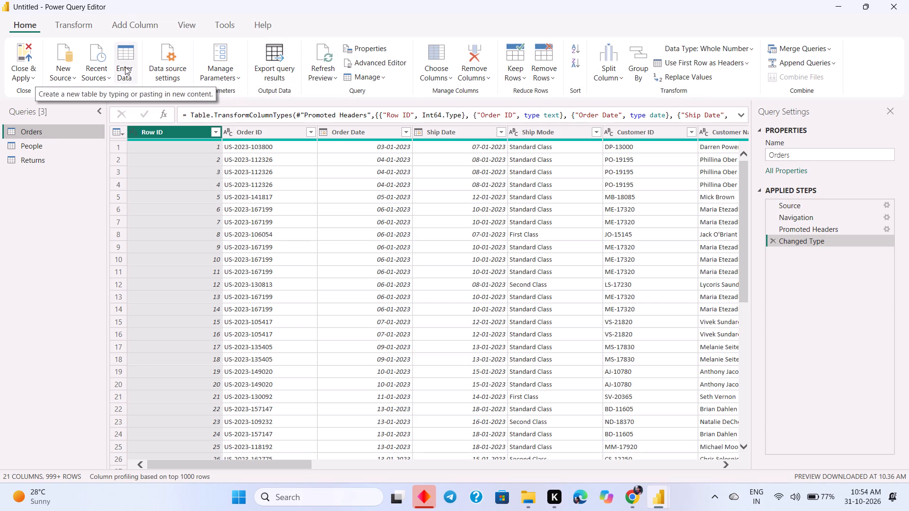
left_click(97, 25)
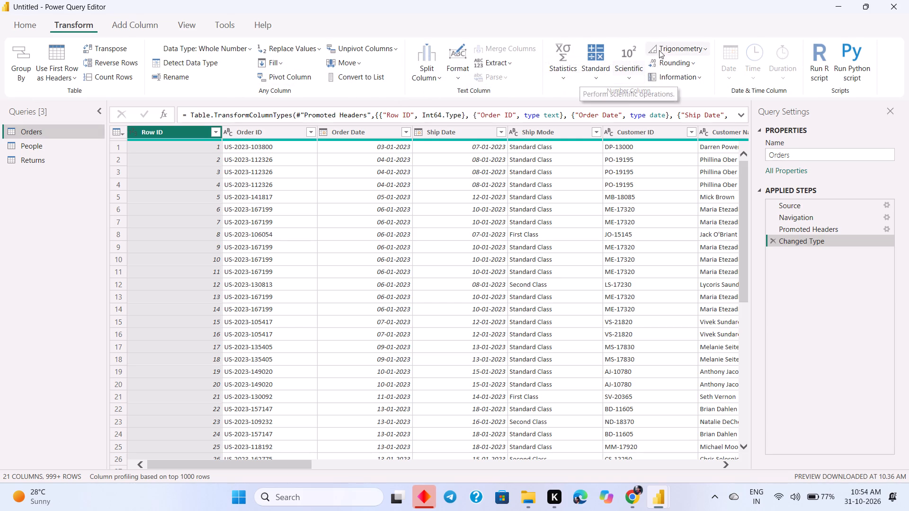
left_click(152, 20)
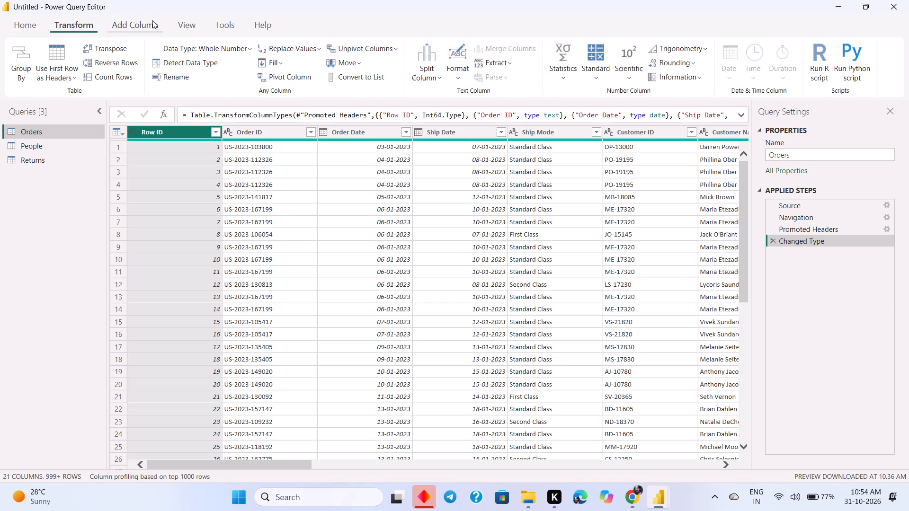
left_click(176, 30)
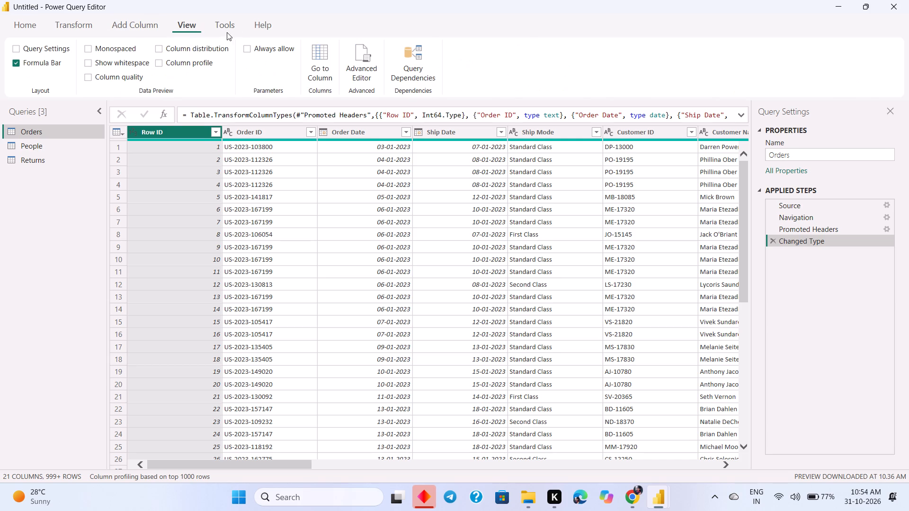
left_click(262, 24)
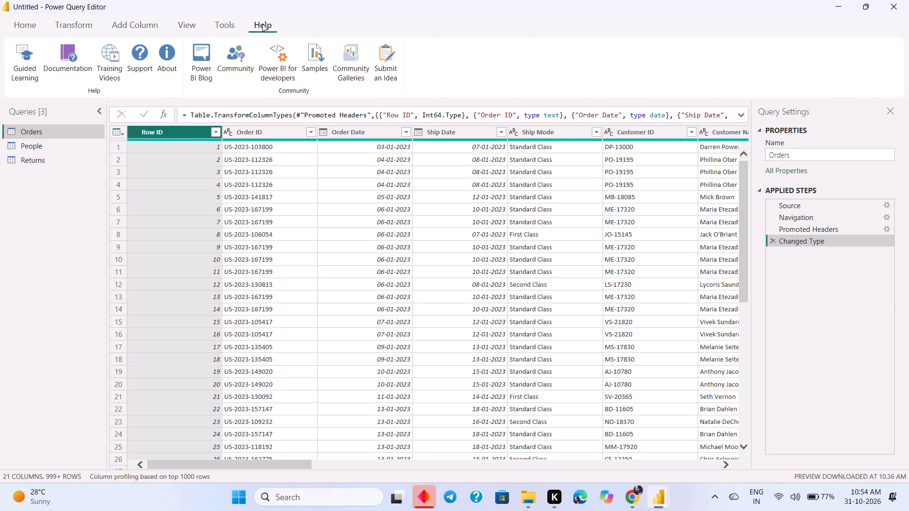
left_click(8, 27)
left_click(18, 28)
left_click(23, 74)
left_click(60, 102)
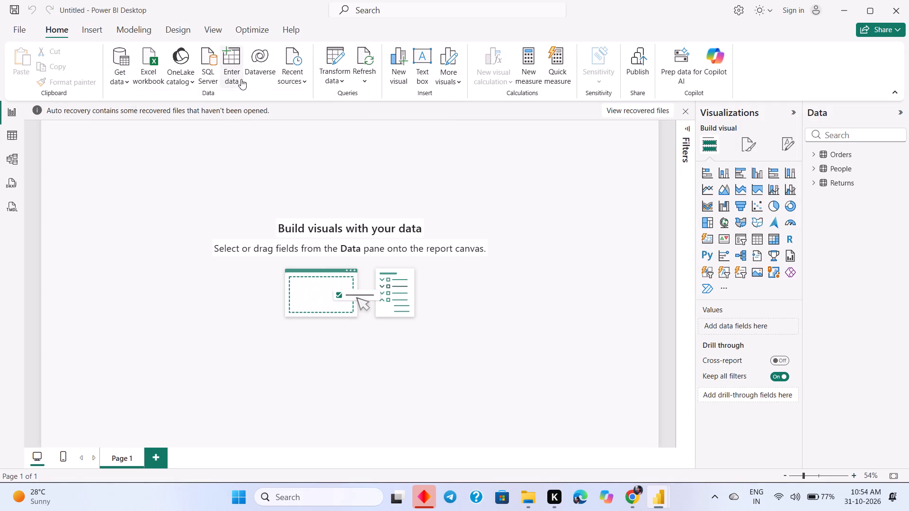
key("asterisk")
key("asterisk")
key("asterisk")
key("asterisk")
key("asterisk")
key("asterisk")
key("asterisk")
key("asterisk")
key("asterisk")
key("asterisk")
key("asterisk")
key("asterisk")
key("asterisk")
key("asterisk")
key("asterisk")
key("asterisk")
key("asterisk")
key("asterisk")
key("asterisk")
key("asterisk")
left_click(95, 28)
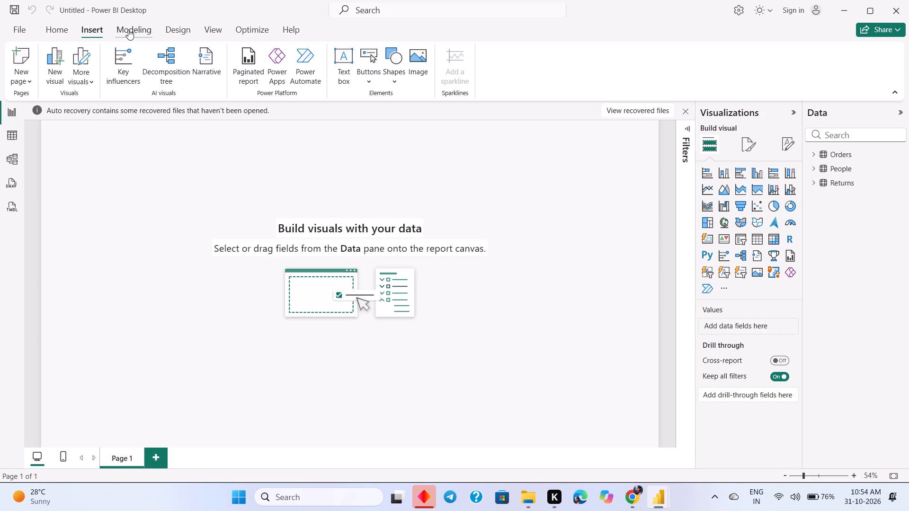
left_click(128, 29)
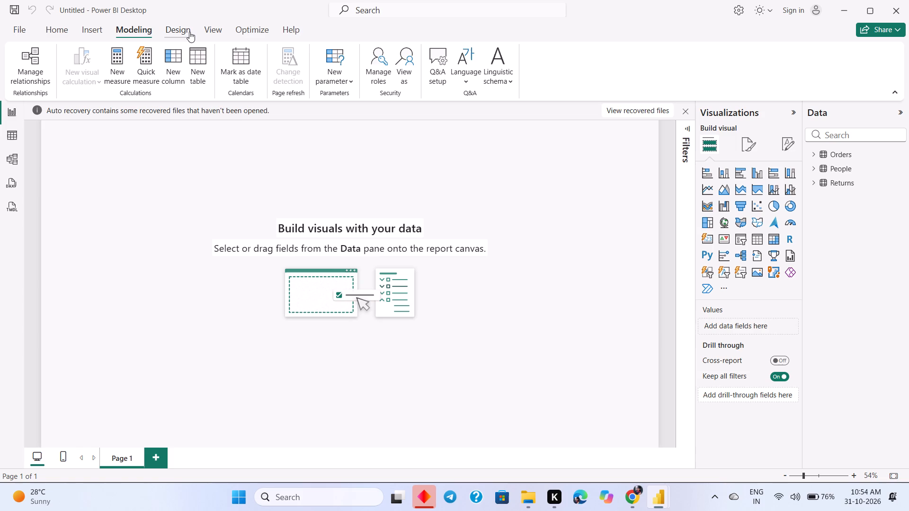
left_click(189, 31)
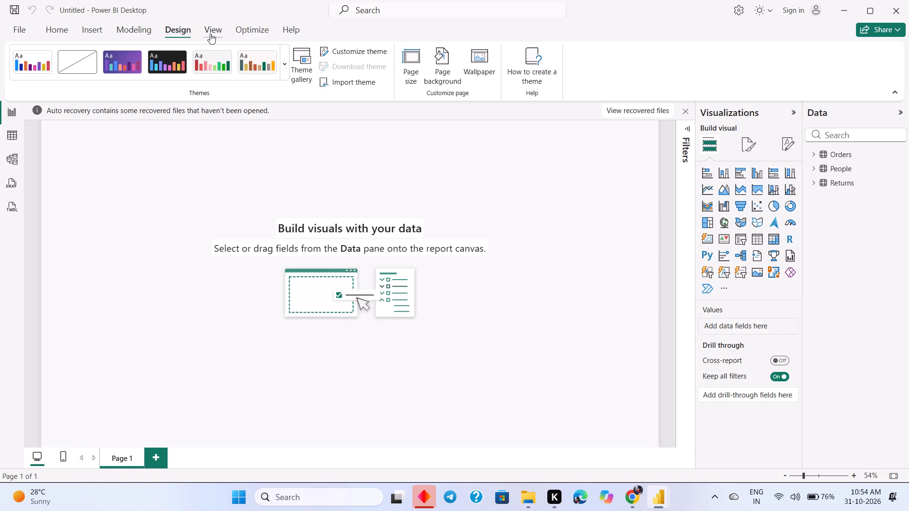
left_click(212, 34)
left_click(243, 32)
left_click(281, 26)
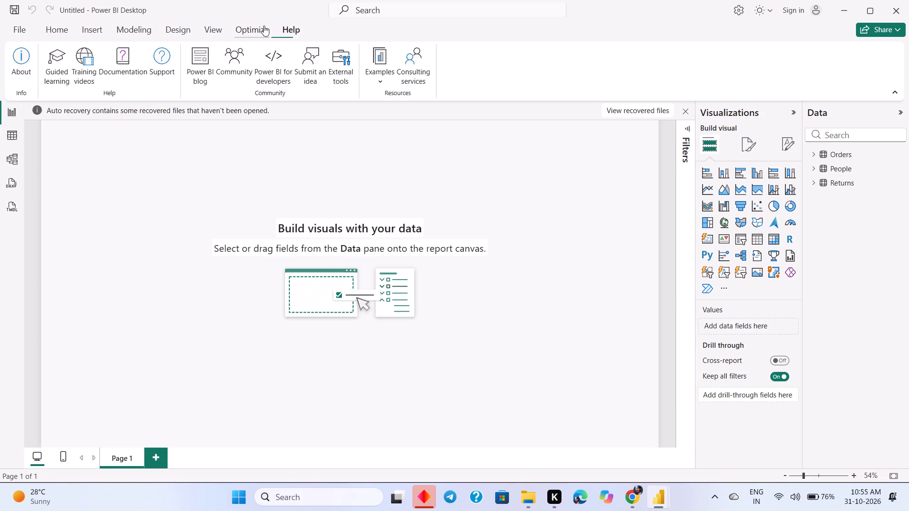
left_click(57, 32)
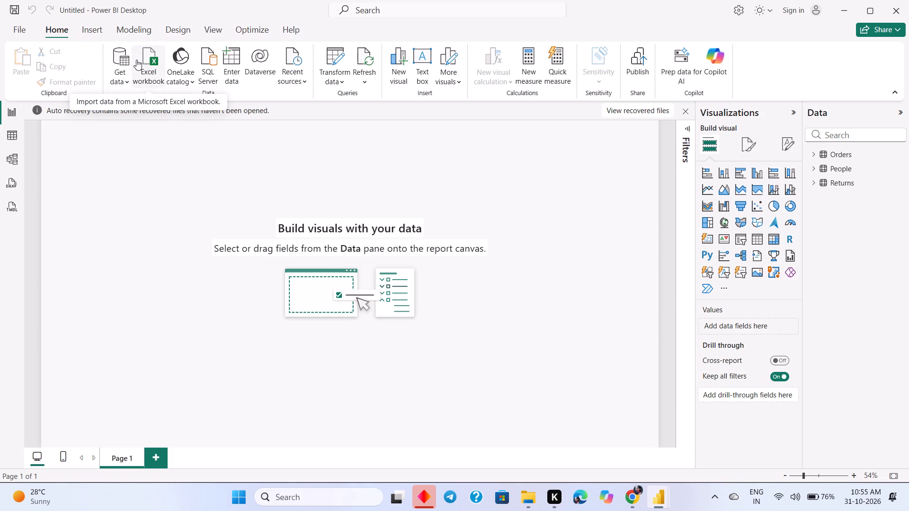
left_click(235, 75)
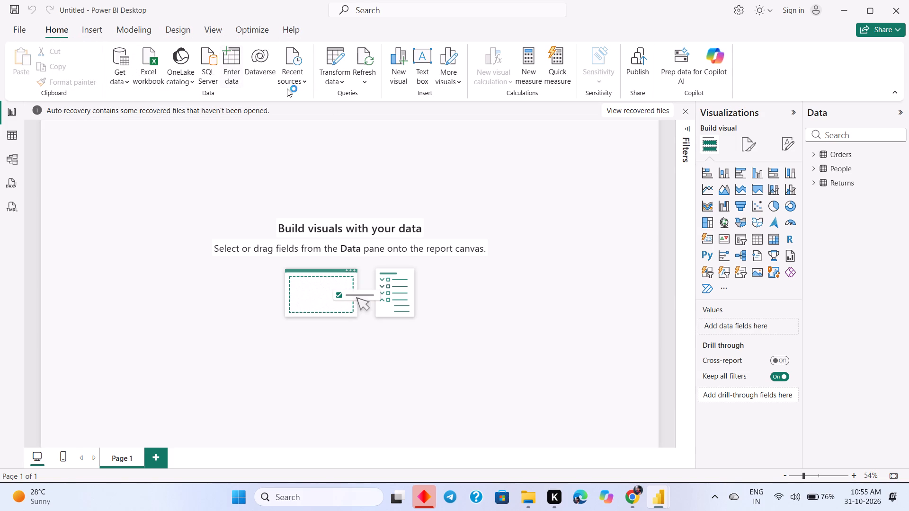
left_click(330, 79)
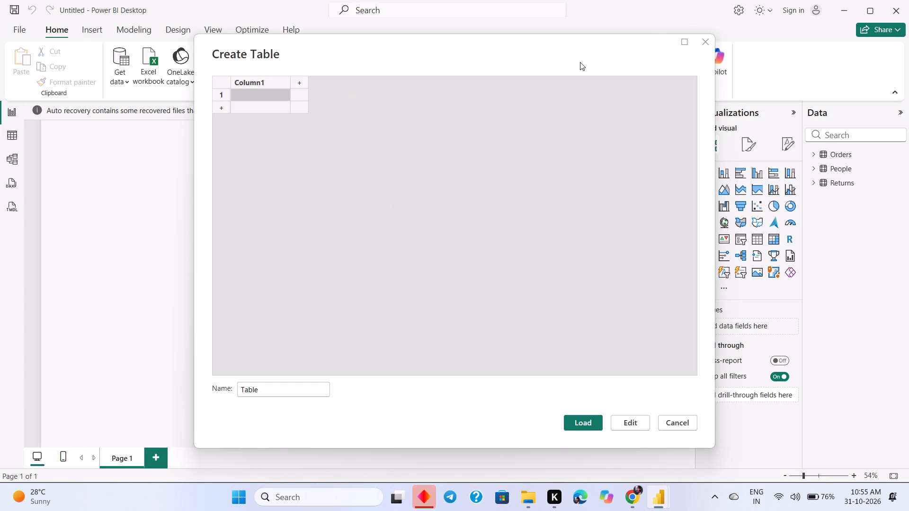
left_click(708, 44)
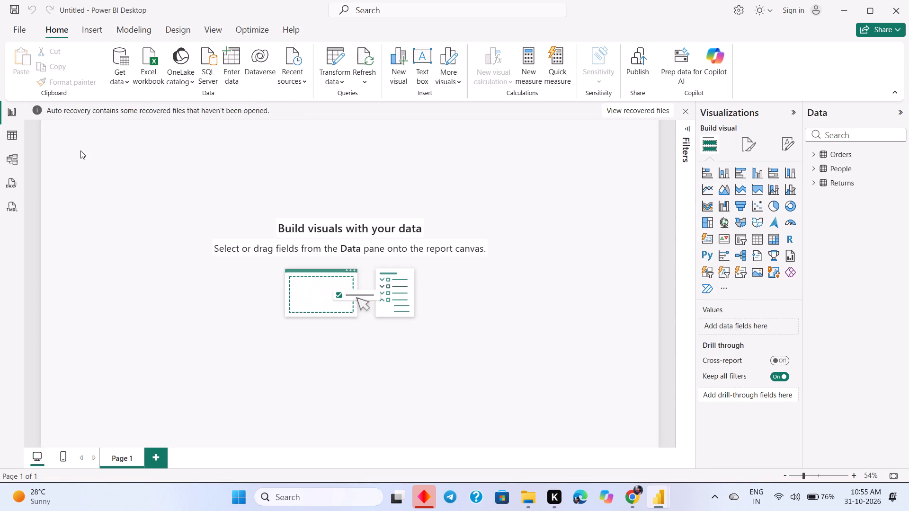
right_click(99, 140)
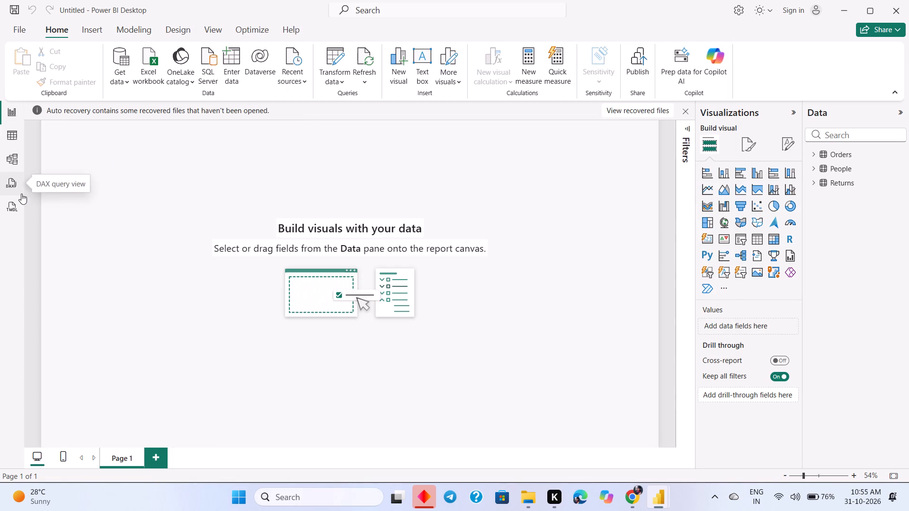
Display the rows of the Orders table in Table view.
left_click(11, 140)
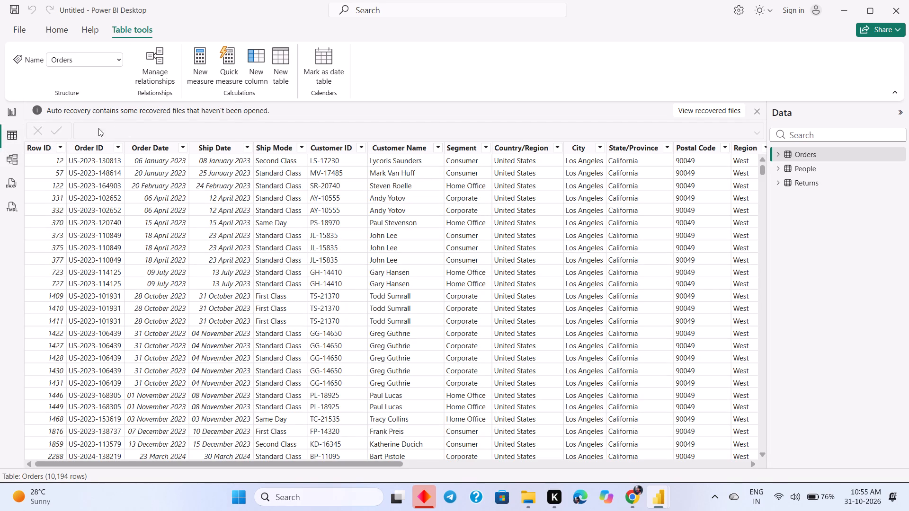
left_click(113, 61)
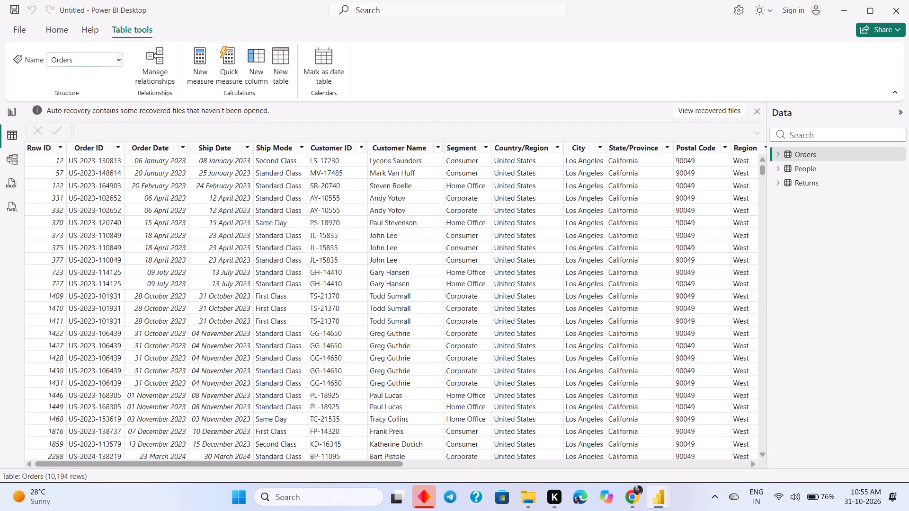
left_click(117, 61)
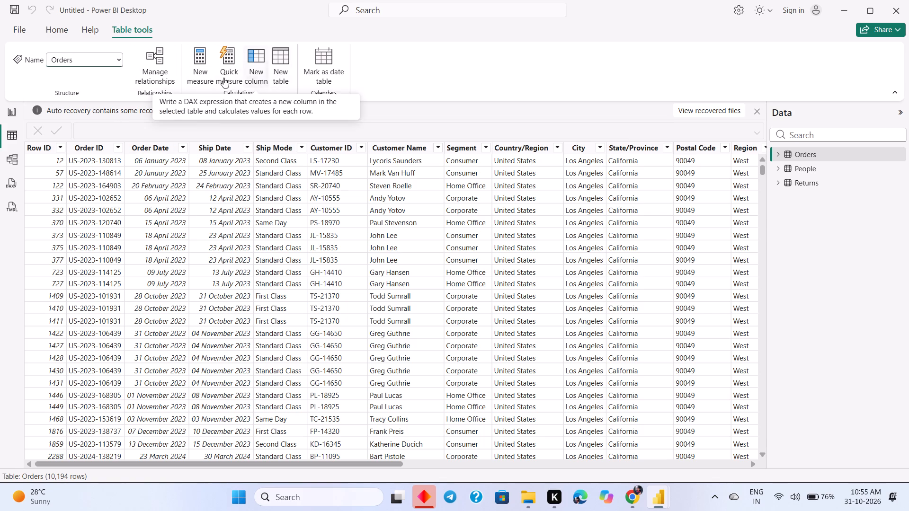
Open the Orders query in Power Query Editor from Table view.
left_click(53, 38)
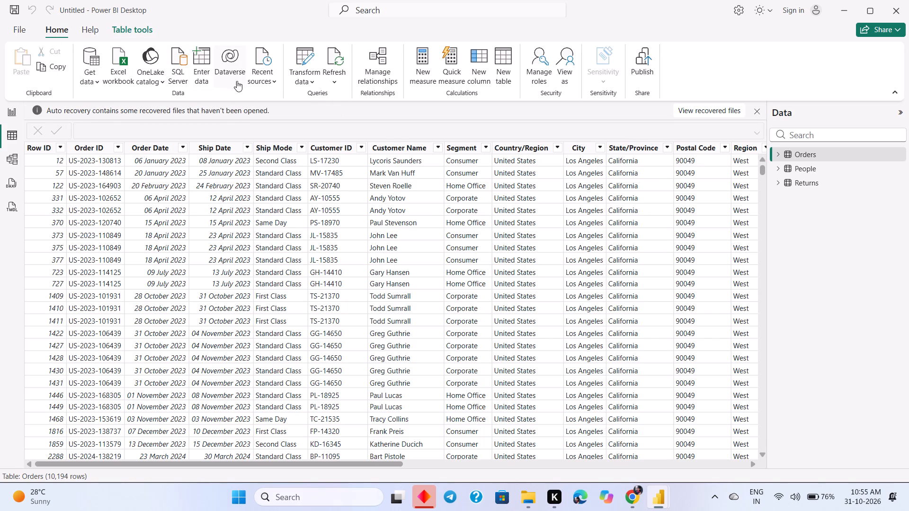
left_click(299, 79)
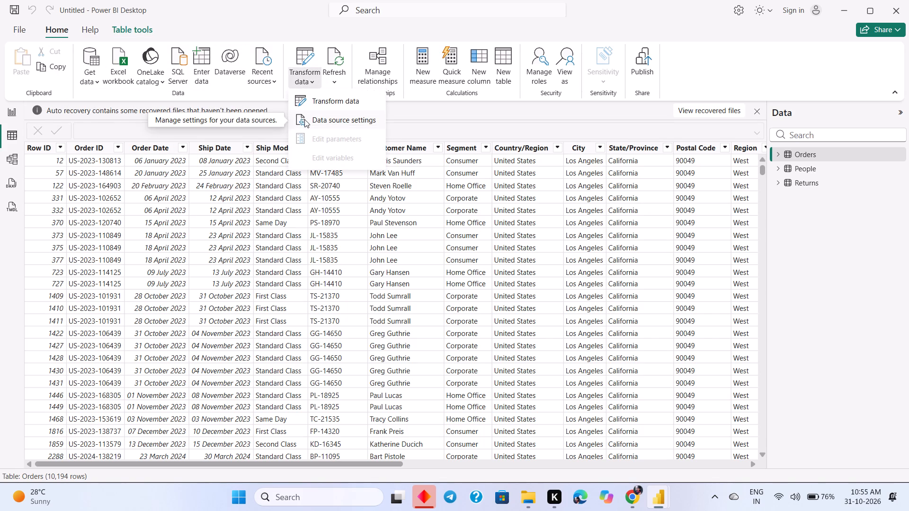
left_click(310, 102)
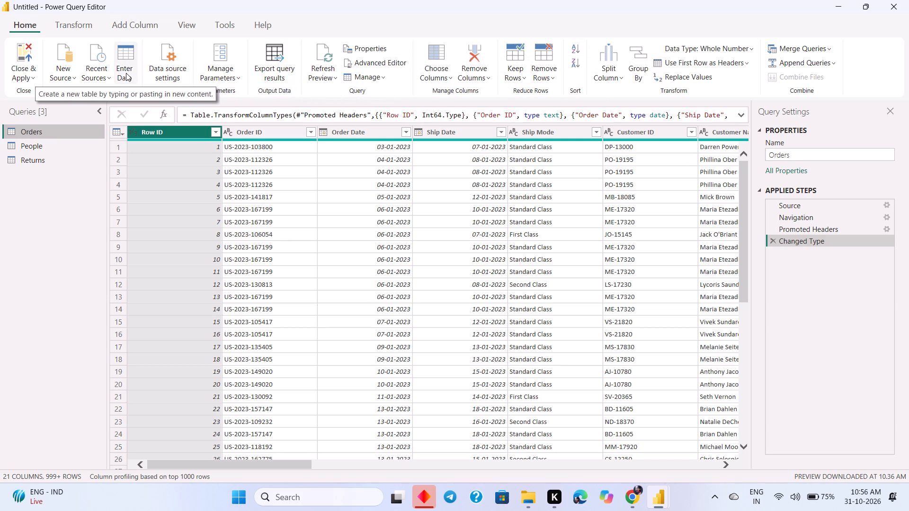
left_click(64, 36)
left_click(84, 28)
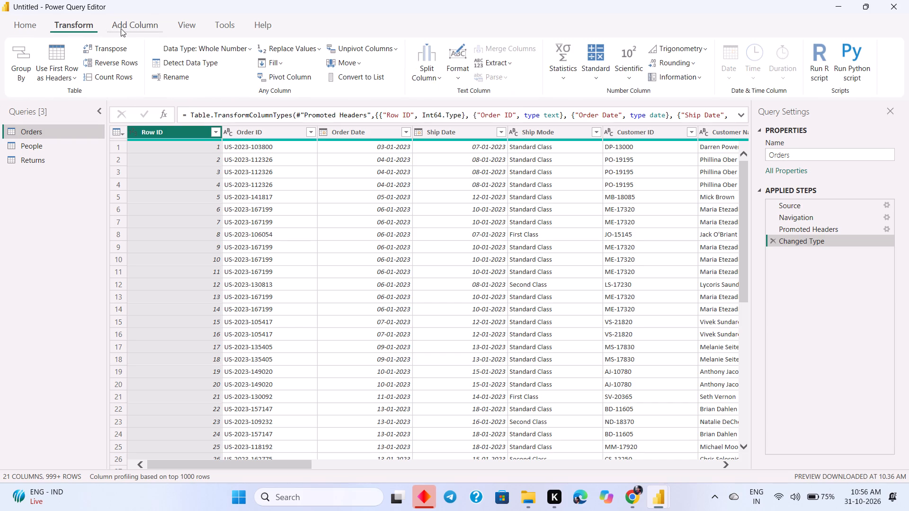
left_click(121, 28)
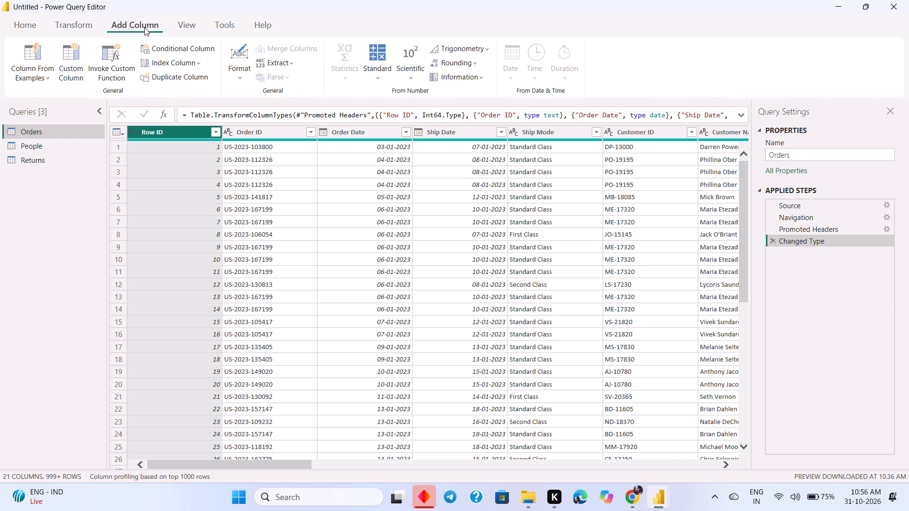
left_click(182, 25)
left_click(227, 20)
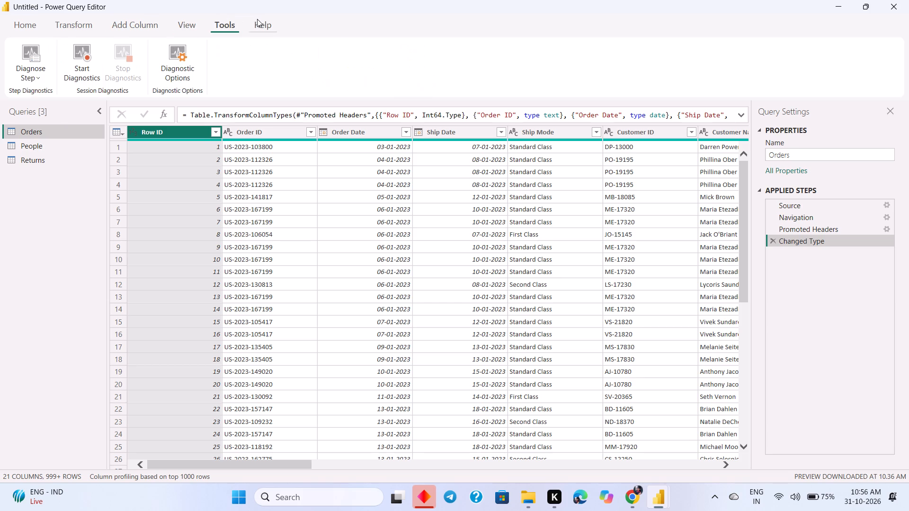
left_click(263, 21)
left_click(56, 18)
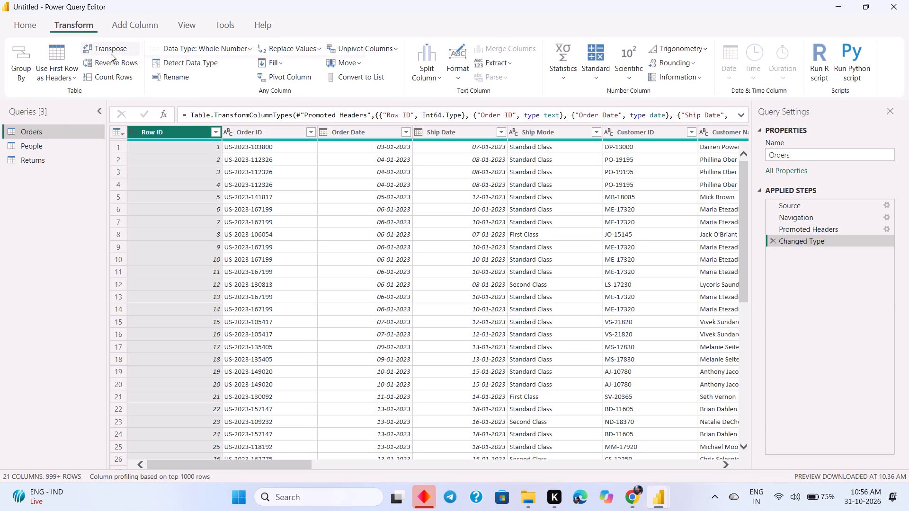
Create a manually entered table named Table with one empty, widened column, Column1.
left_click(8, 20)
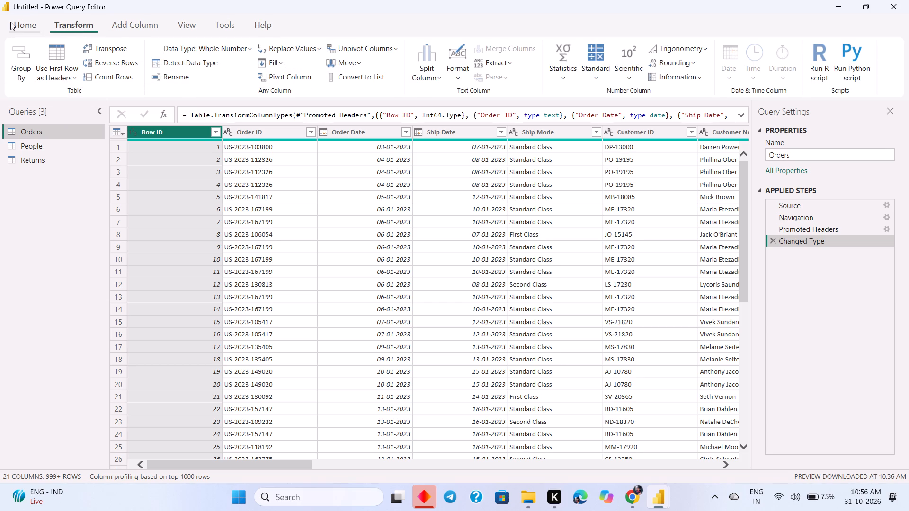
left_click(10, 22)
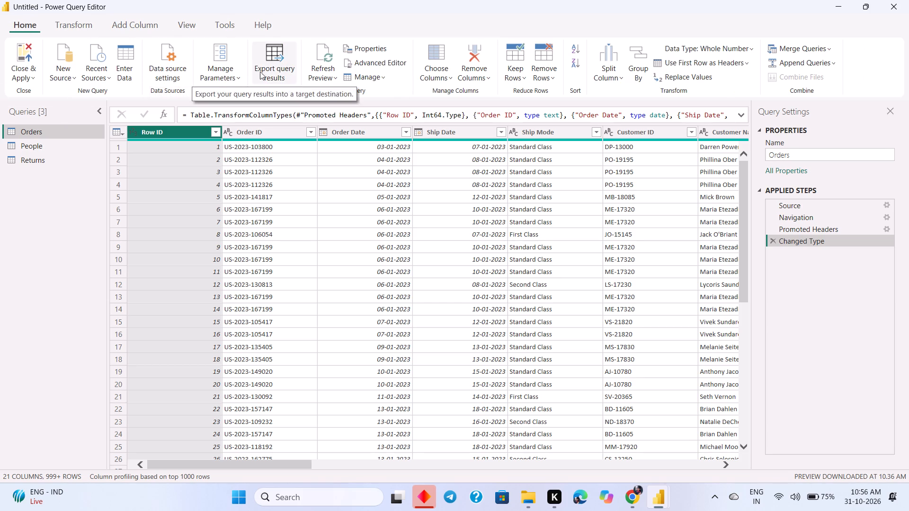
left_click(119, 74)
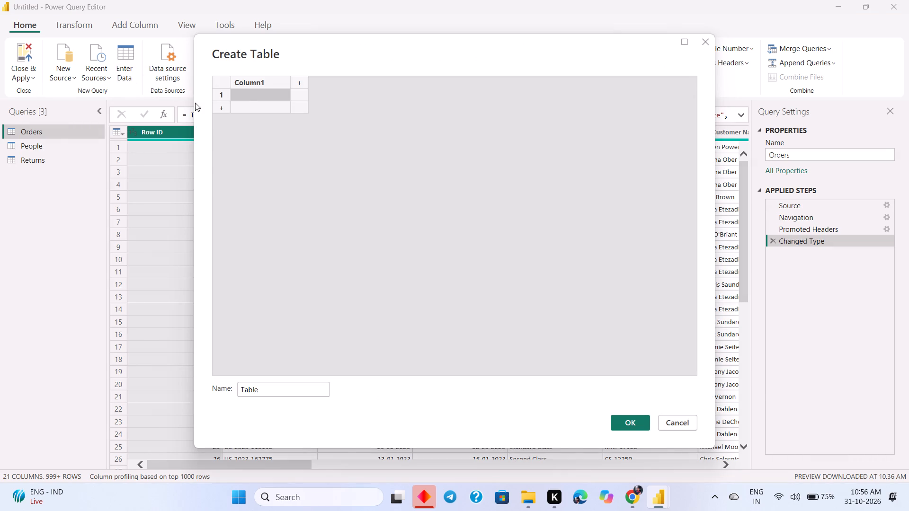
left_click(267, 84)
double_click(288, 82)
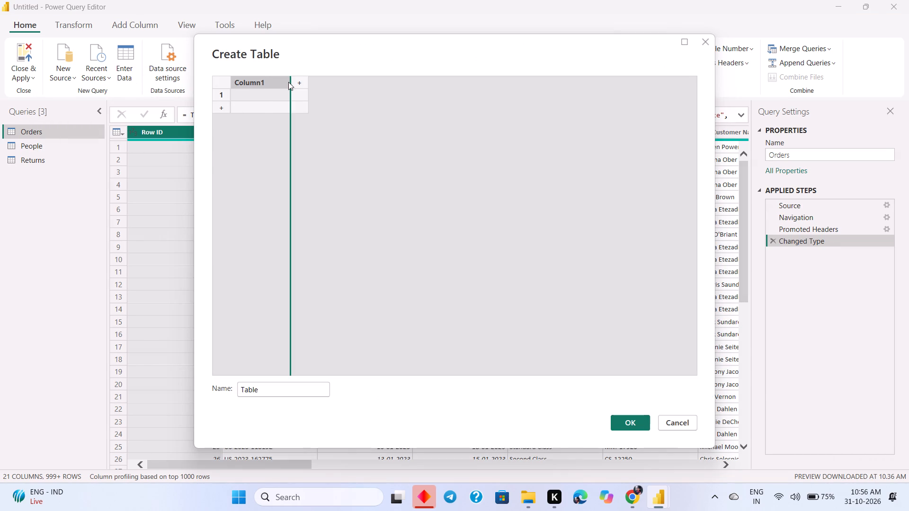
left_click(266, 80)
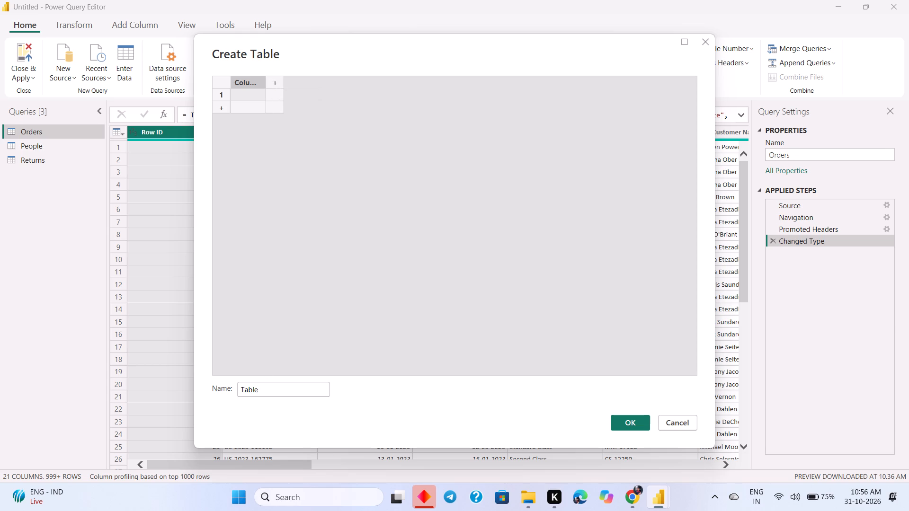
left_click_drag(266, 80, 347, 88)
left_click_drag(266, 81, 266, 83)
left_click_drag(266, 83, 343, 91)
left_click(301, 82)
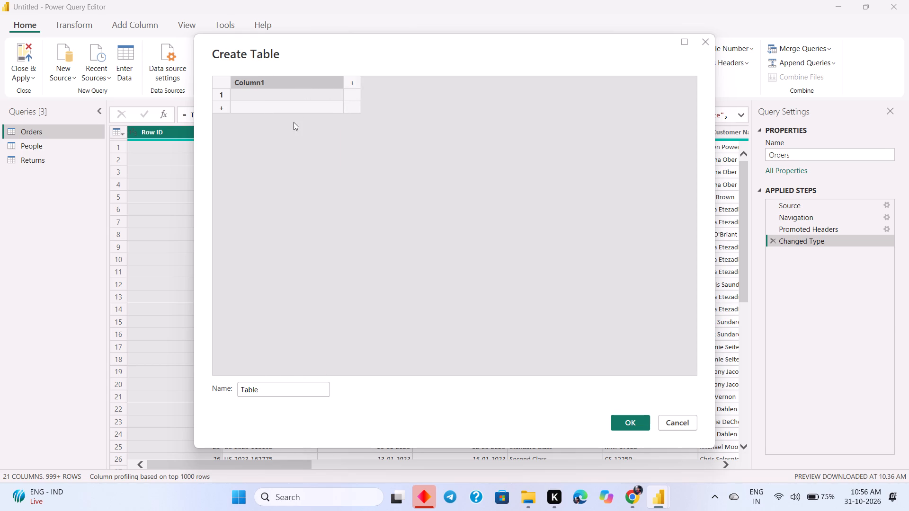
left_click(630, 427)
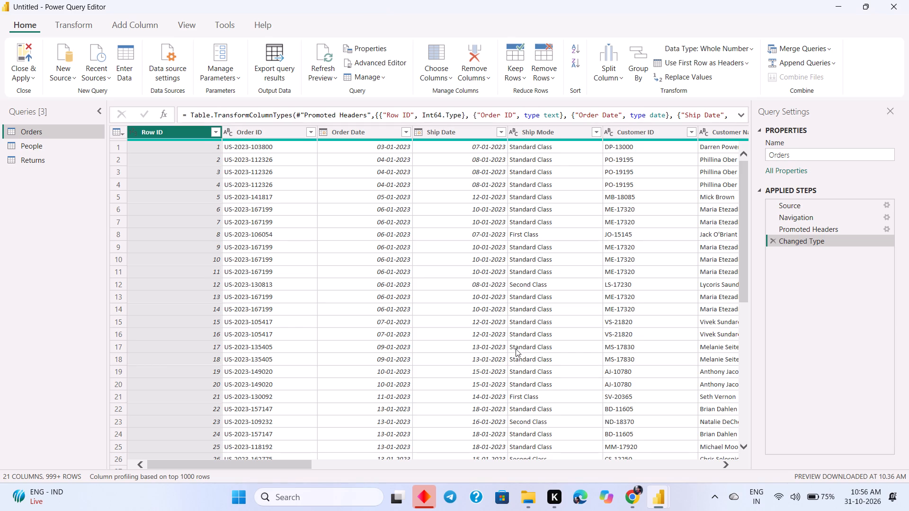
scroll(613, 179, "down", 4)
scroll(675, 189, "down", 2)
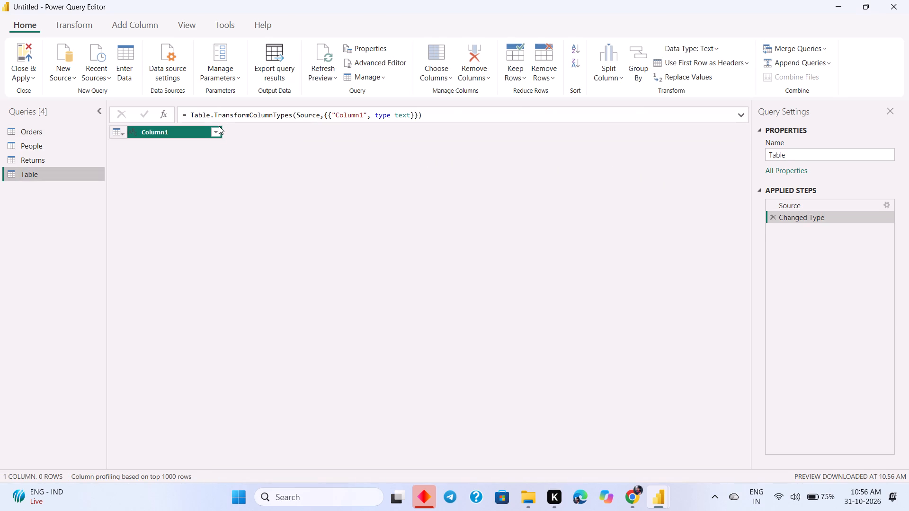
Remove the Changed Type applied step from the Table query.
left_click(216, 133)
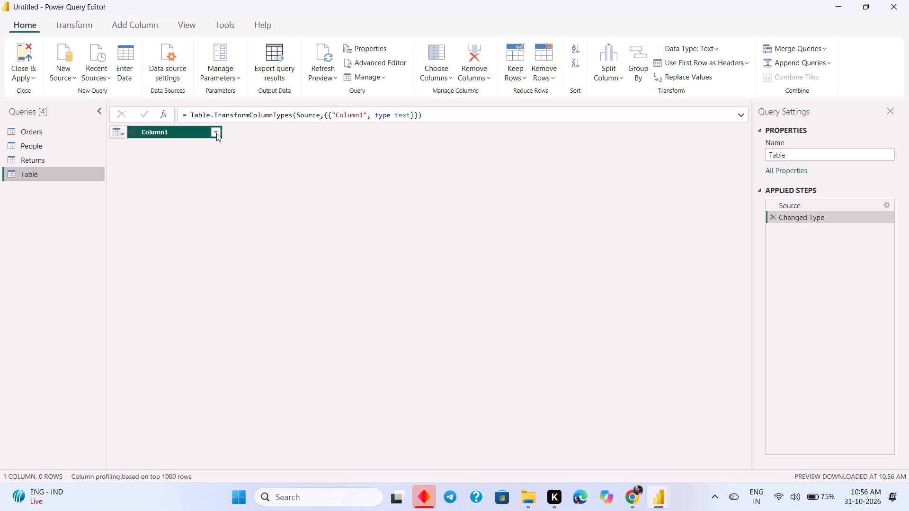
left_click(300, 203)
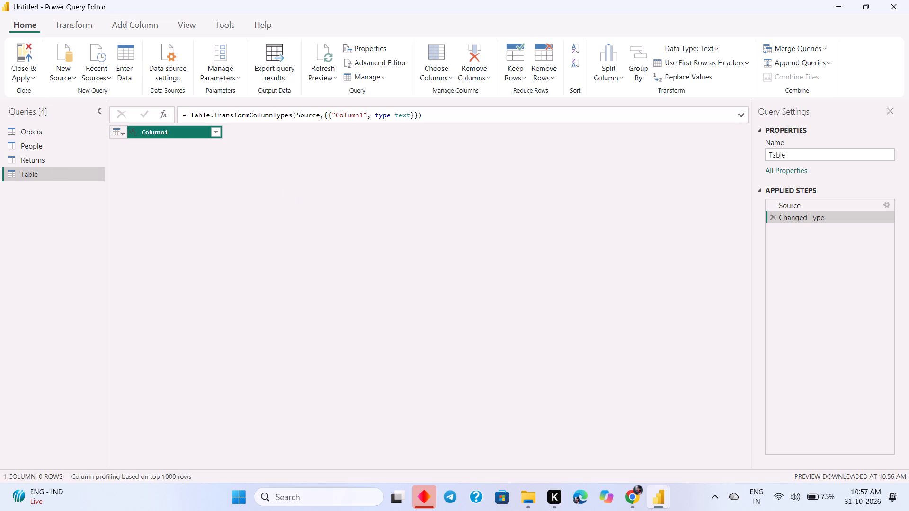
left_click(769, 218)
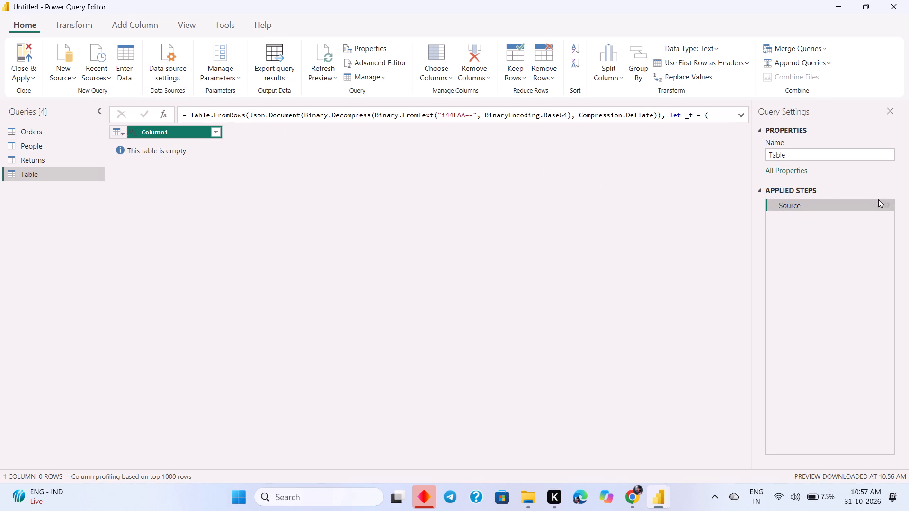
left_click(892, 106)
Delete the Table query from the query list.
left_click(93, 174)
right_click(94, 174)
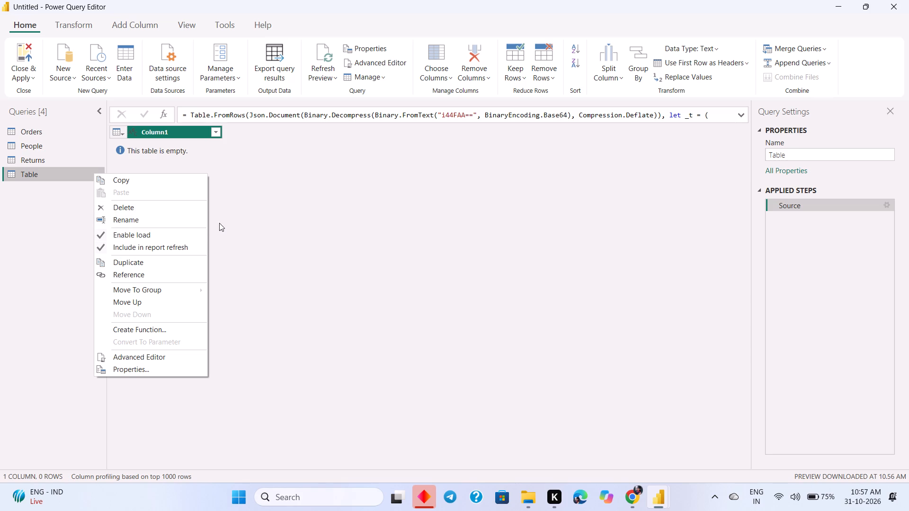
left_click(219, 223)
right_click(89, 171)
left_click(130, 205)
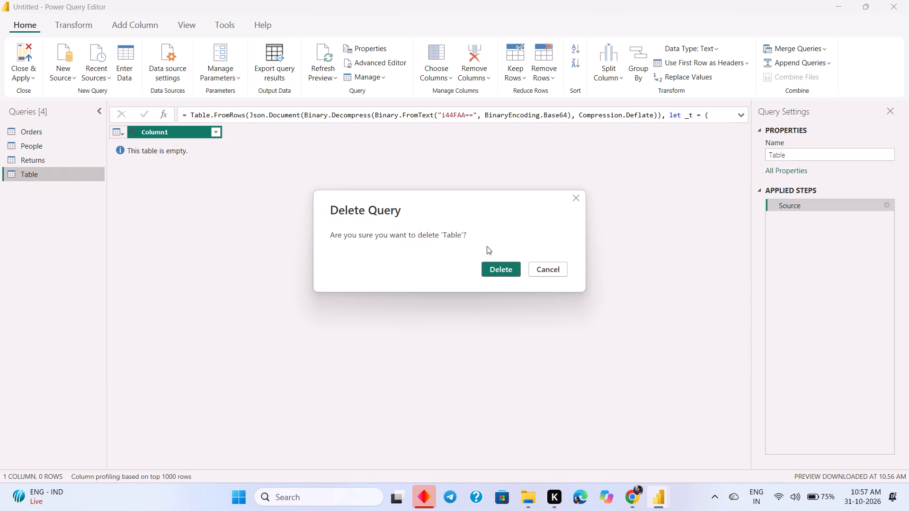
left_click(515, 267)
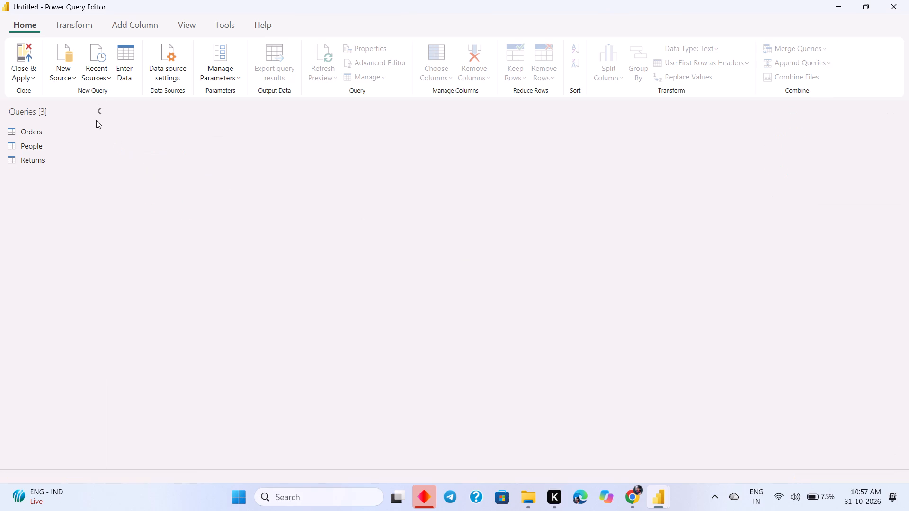
Close the query editor with pending changes applied and display the blank report page in Report view.
left_click(23, 71)
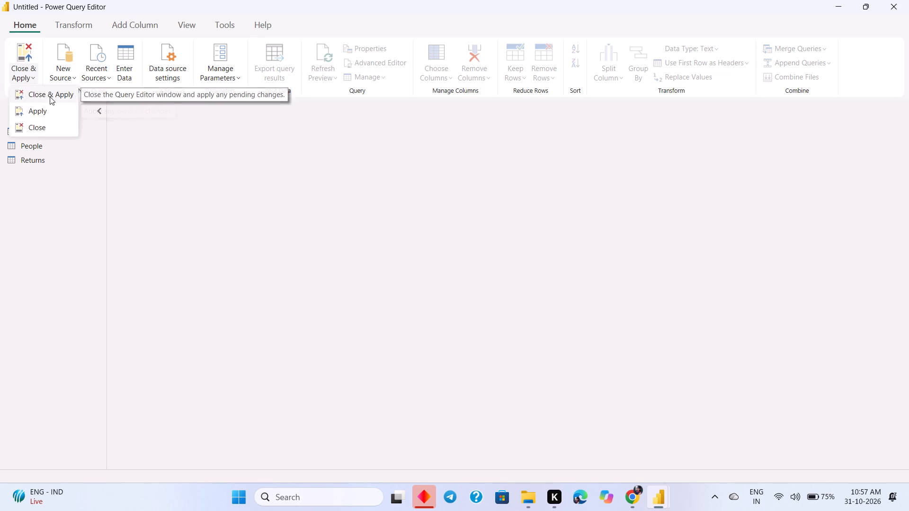
left_click(50, 97)
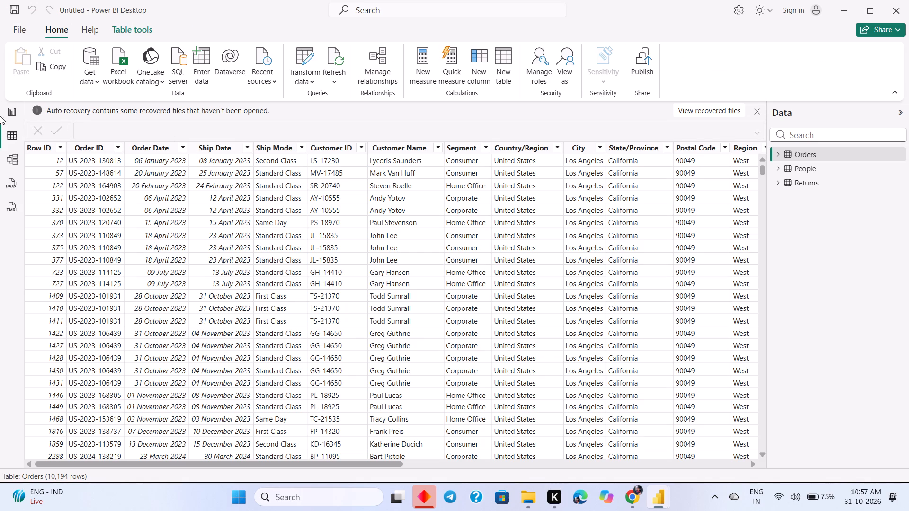
left_click(10, 114)
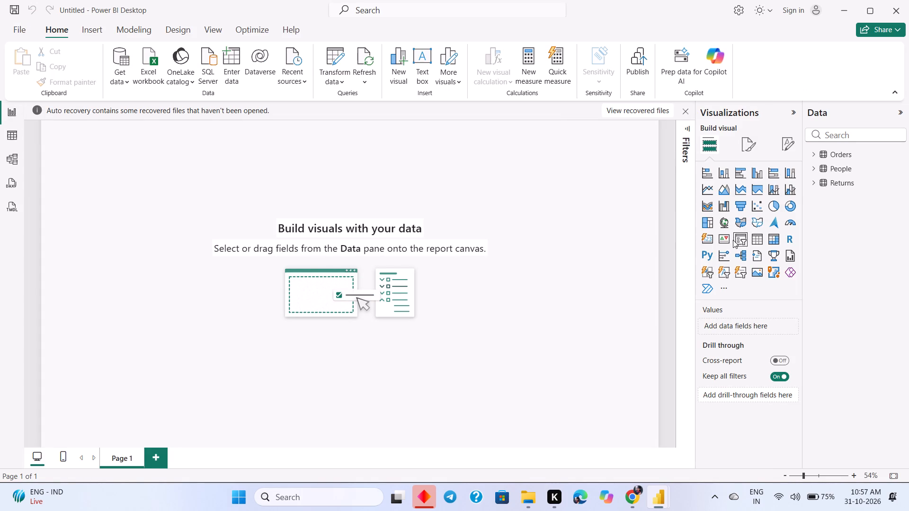
Add a card visual to Page 1 with the Orders table's Sales field as its value.
left_click(707, 236)
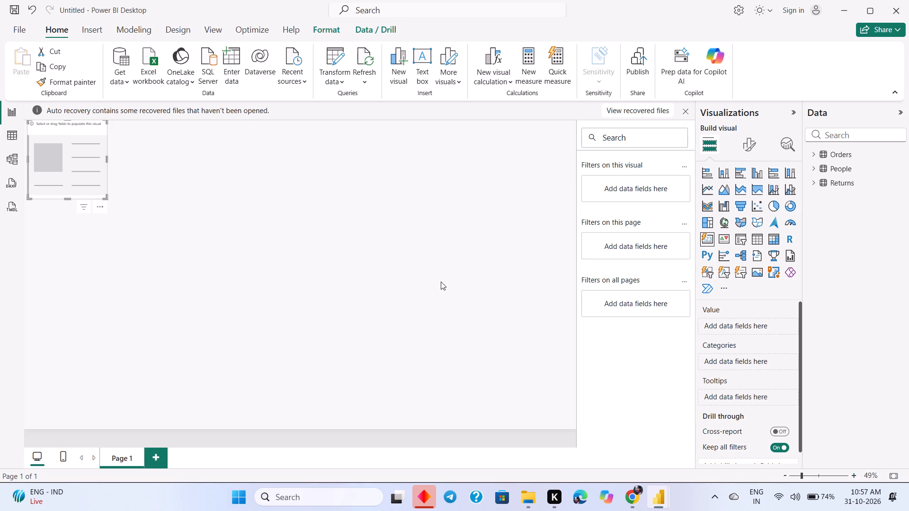
left_click(813, 157)
left_click_drag(843, 384, 712, 362)
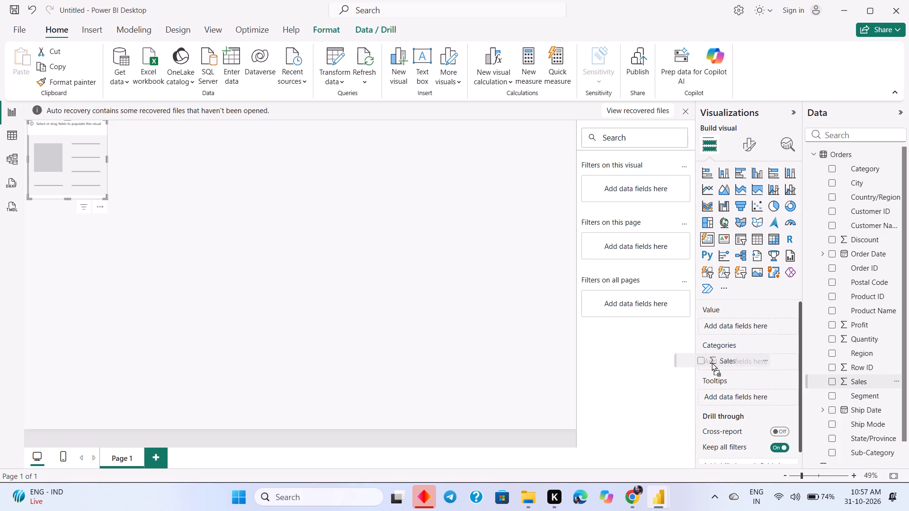
left_click_drag(712, 362, 740, 326)
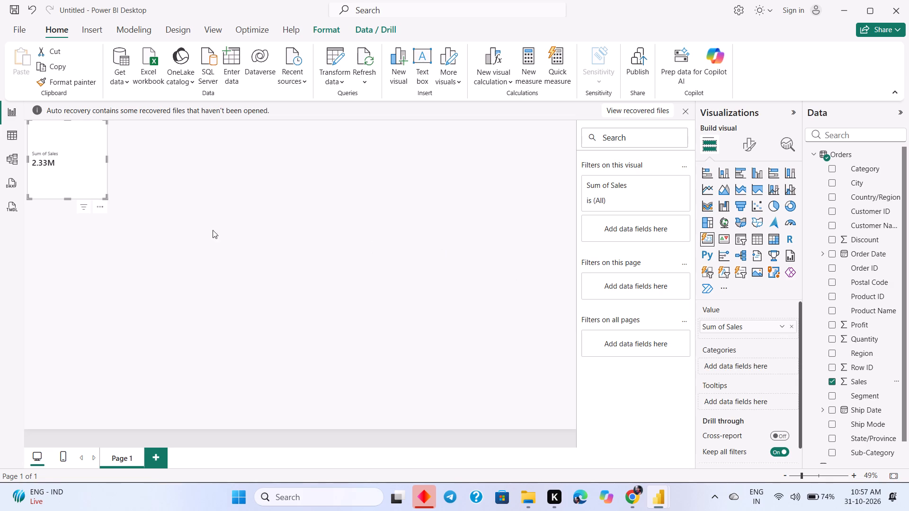
left_click(480, 233)
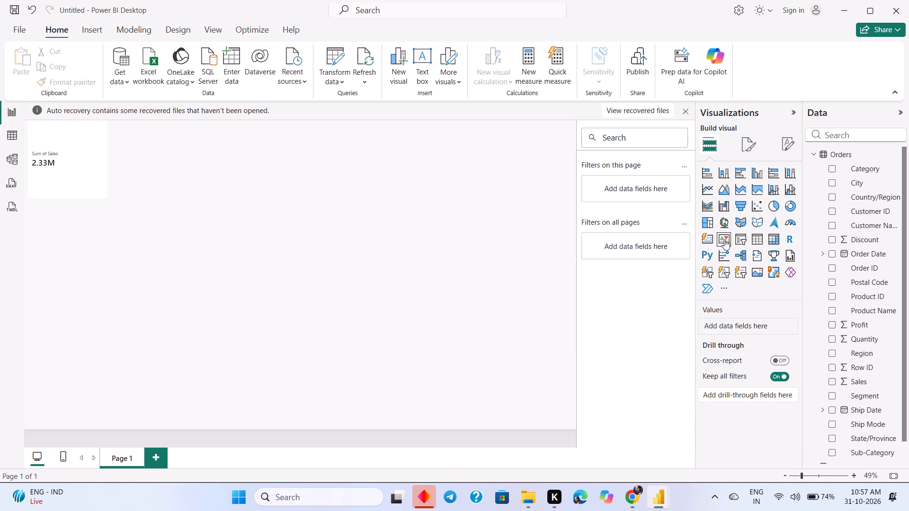
Add a second card visual with the Orders table's Profit field as its value.
left_click(711, 238)
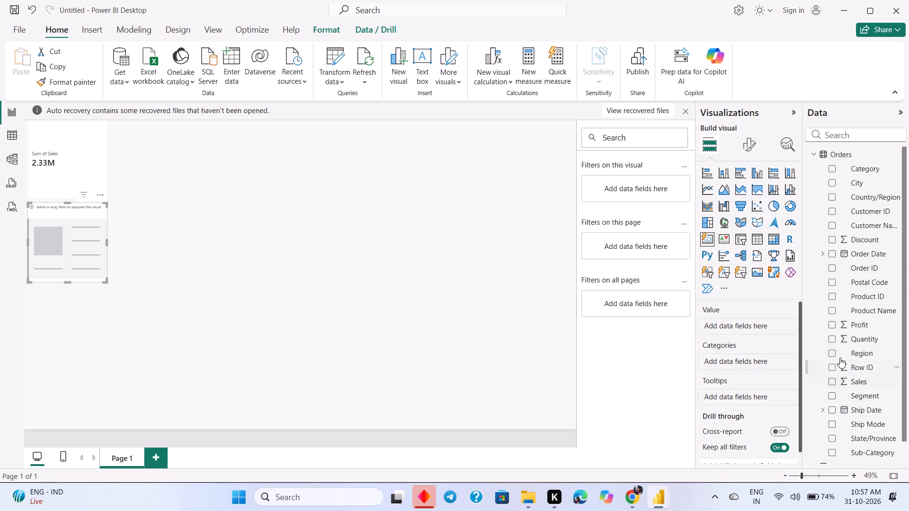
left_click_drag(847, 324, 740, 325)
left_click_drag(740, 325, 740, 325)
left_click(400, 301)
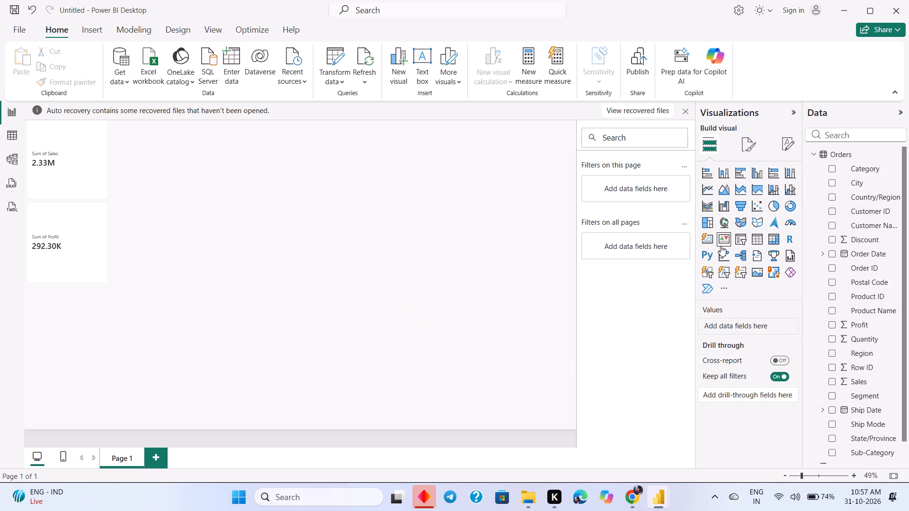
Add a third card visual with the Orders table's Quantity field as its value.
left_click(707, 242)
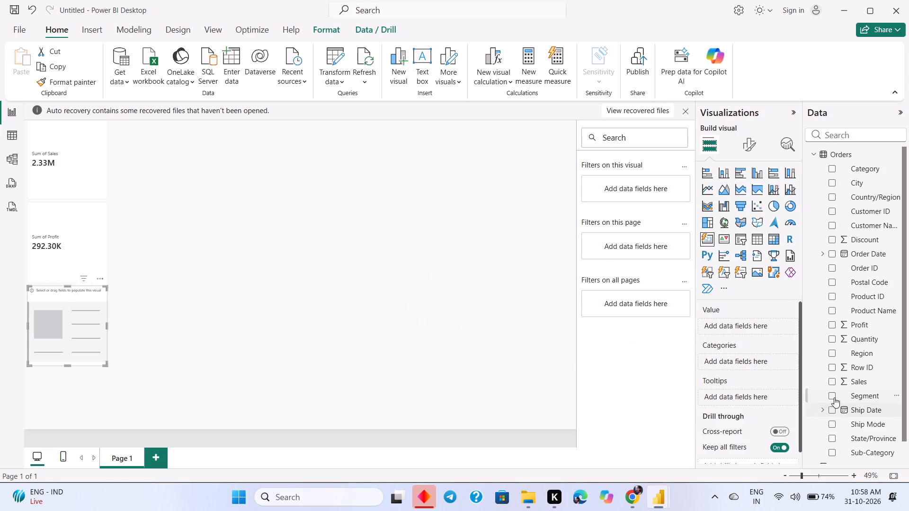
left_click_drag(846, 329, 847, 341)
left_click_drag(847, 337, 743, 324)
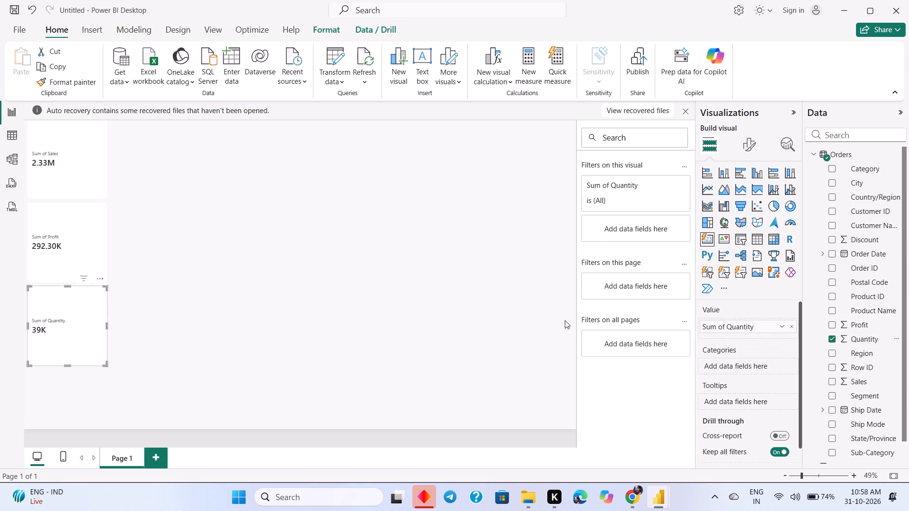
left_click(418, 306)
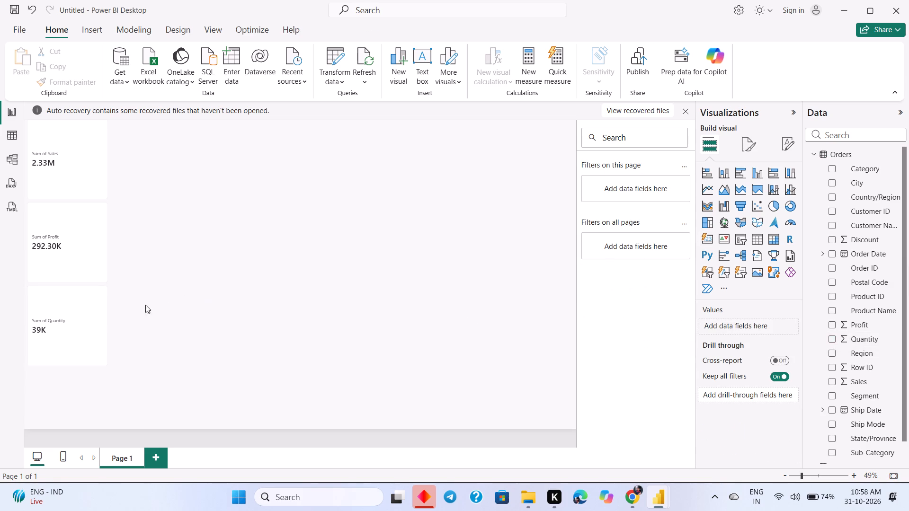
Arrange the cards in one row, placing the Quantity card beside the Sales card and the Profit card after it.
left_click_drag(64, 323, 119, 247)
left_click(120, 246)
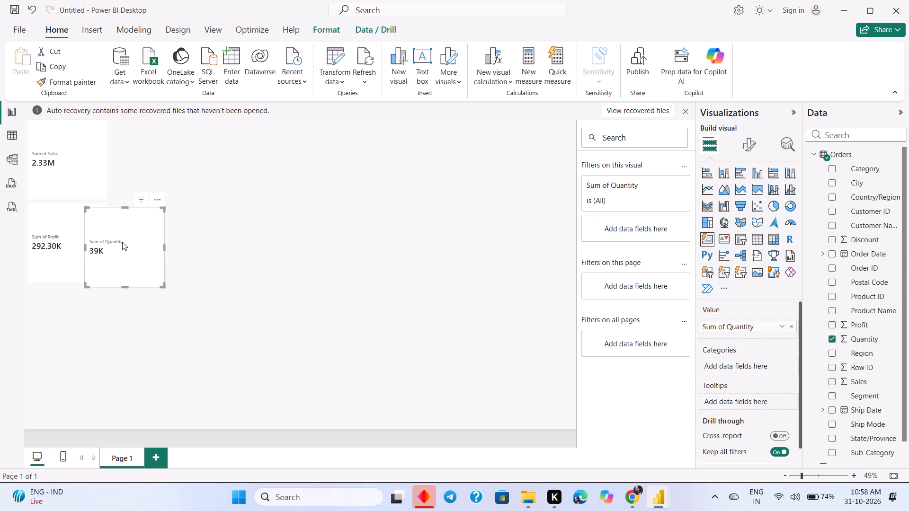
left_click_drag(122, 241, 130, 228)
left_click(130, 228)
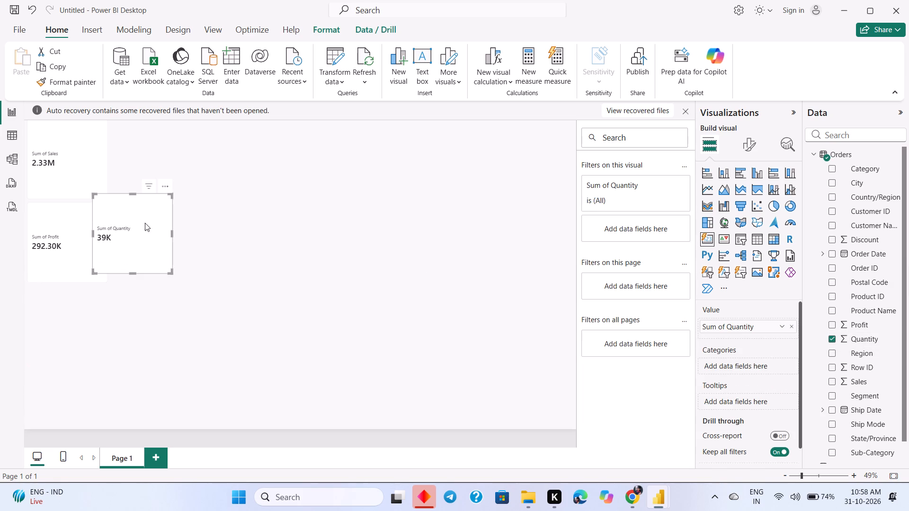
left_click_drag(144, 229, 158, 156)
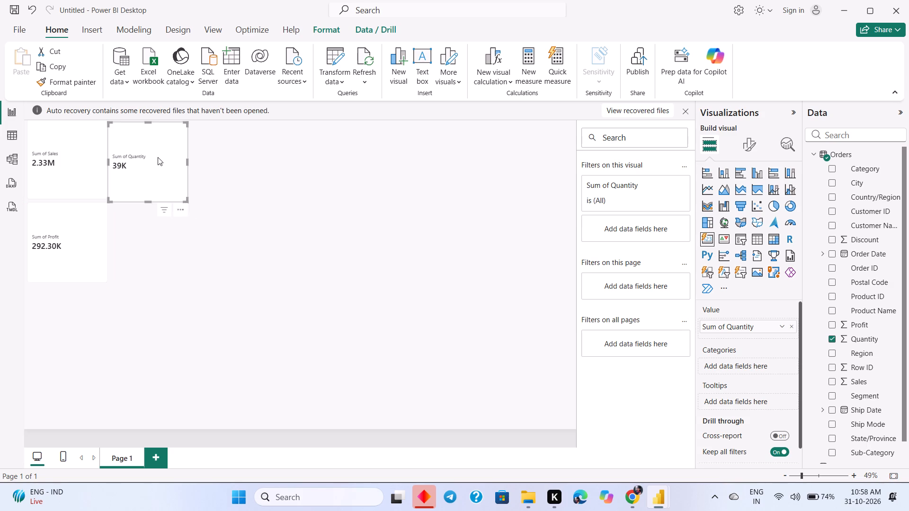
left_click_drag(157, 164, 157, 156)
left_click_drag(58, 231, 112, 208)
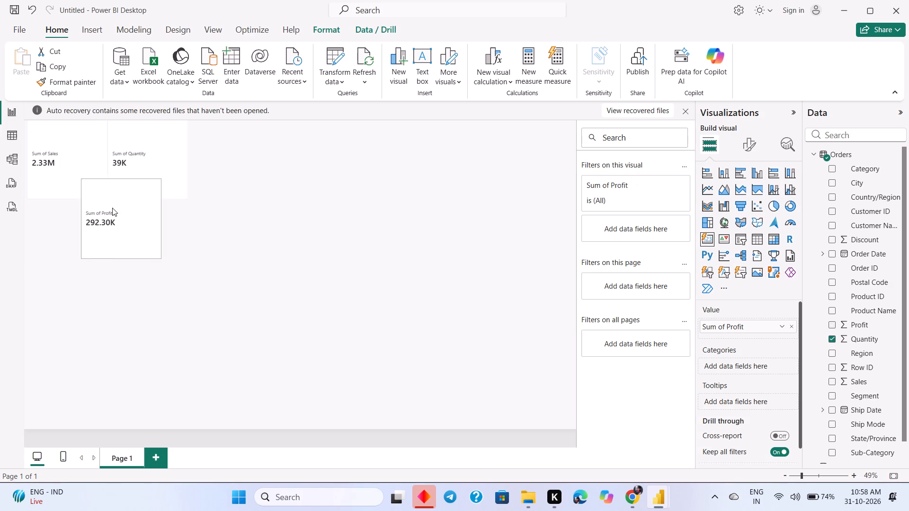
left_click_drag(112, 208, 218, 147)
left_click(207, 231)
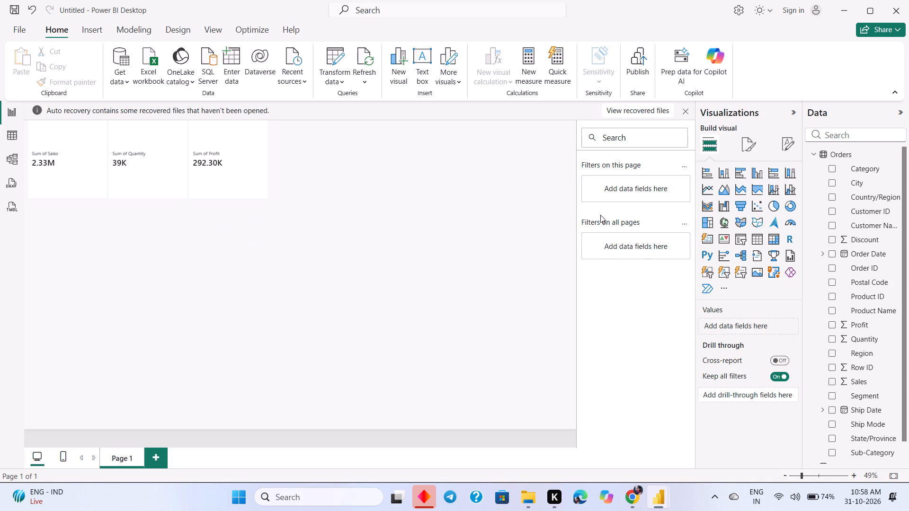
Add an empty line chart beneath the cards and enlarge it to span the width of all three cards.
left_click(705, 188)
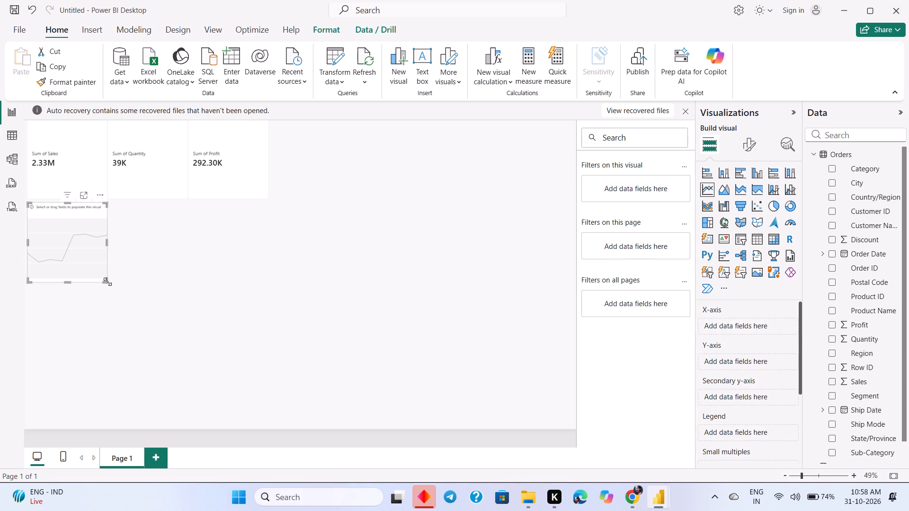
left_click_drag(107, 281, 268, 322)
left_click(369, 276)
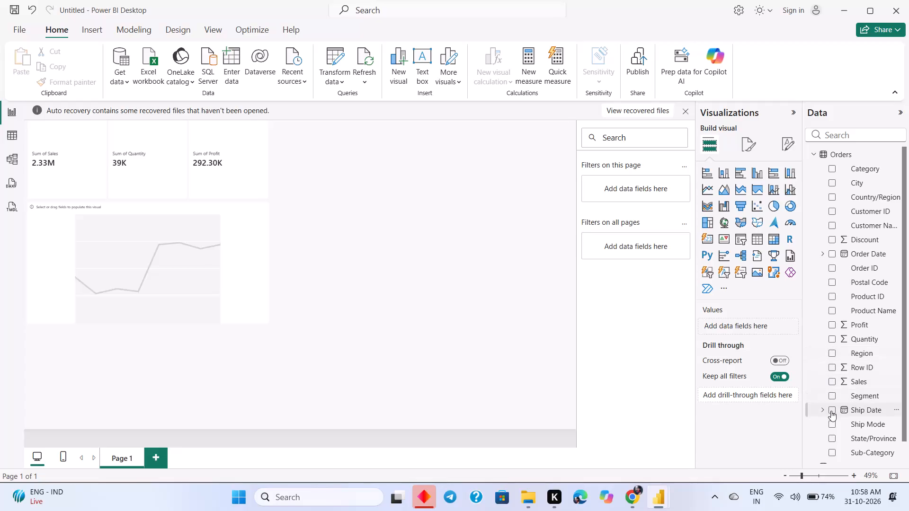
With the line chart selected, look through the available Orders and Returns fields for ones to plot.
scroll(831, 264, "down", 5)
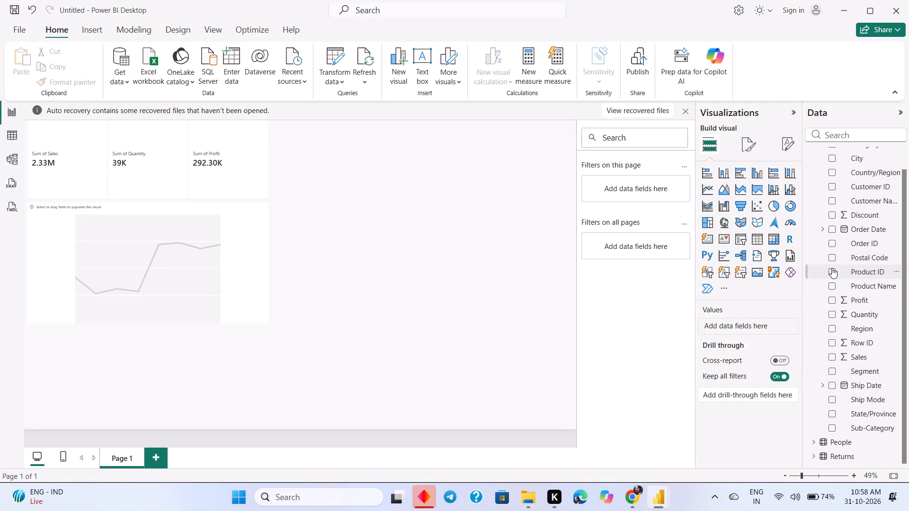
left_click(258, 281)
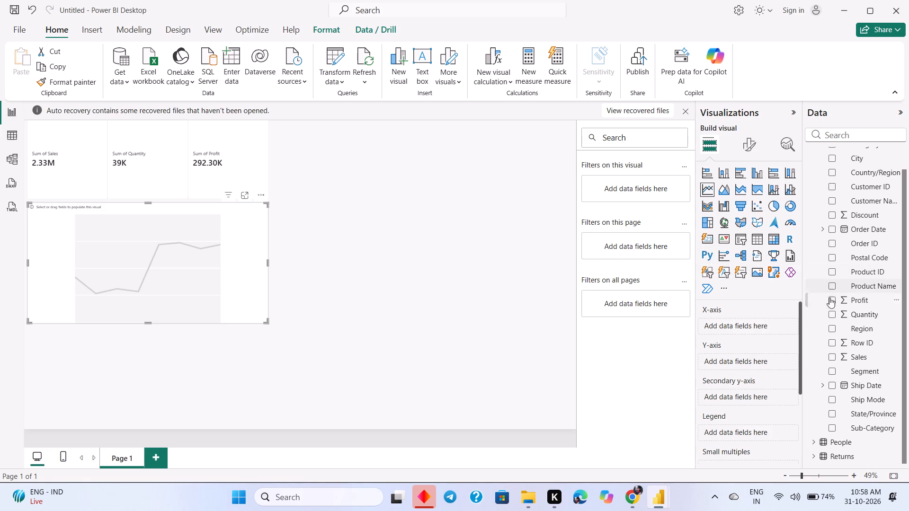
scroll(838, 208, "up", 4)
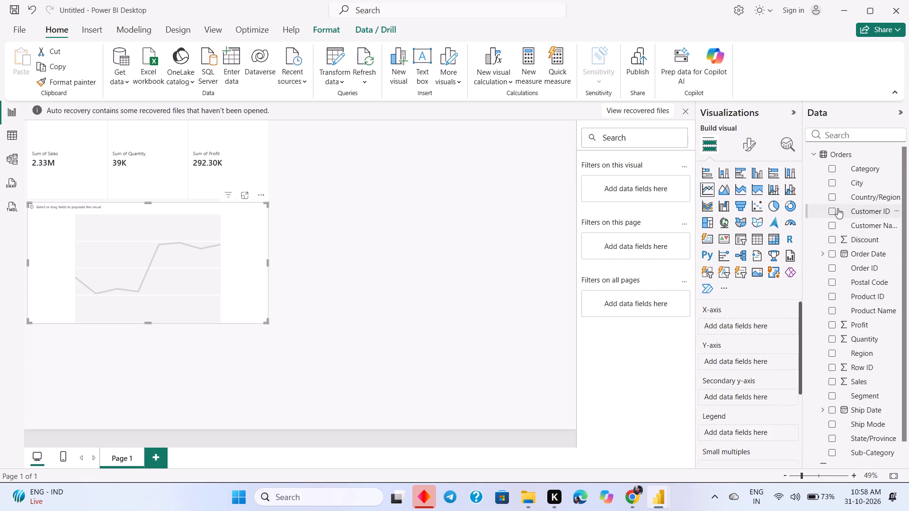
scroll(838, 208, "down", 4)
scroll(832, 405, "down", 3)
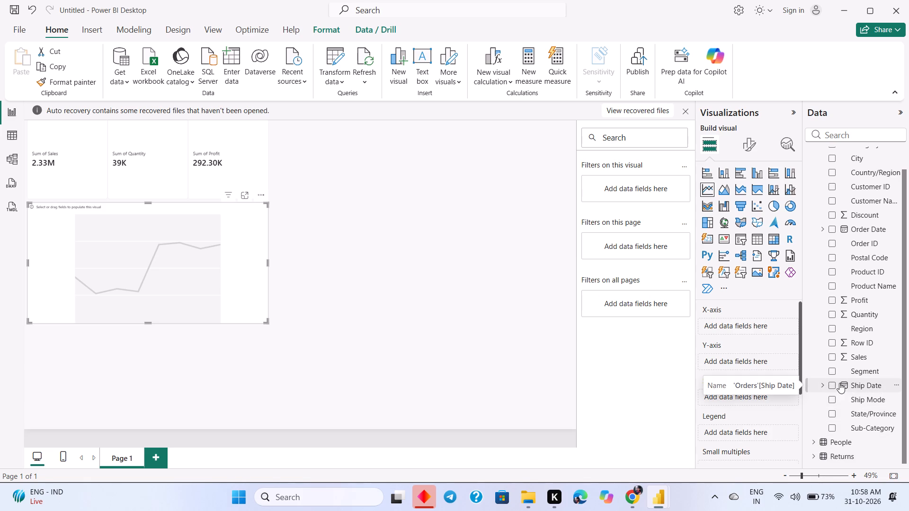
scroll(843, 231, "up", 1)
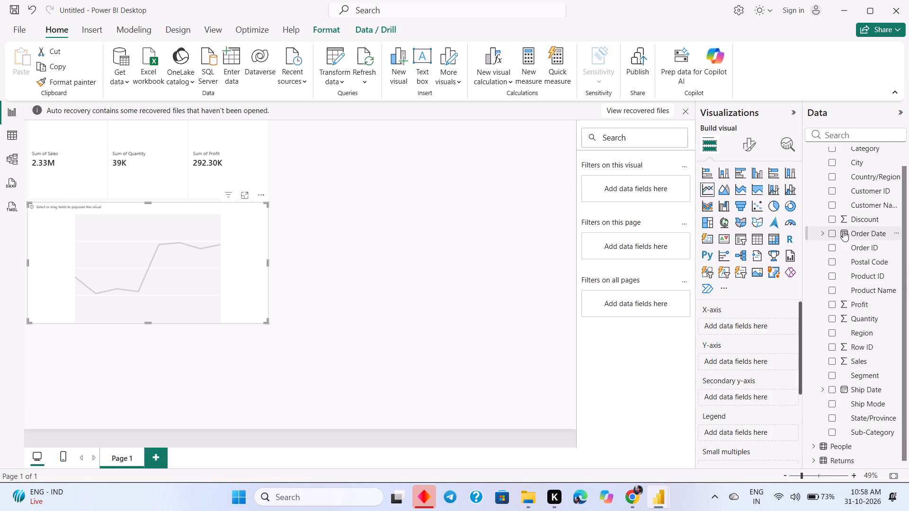
scroll(843, 231, "up", 4)
left_click(816, 155)
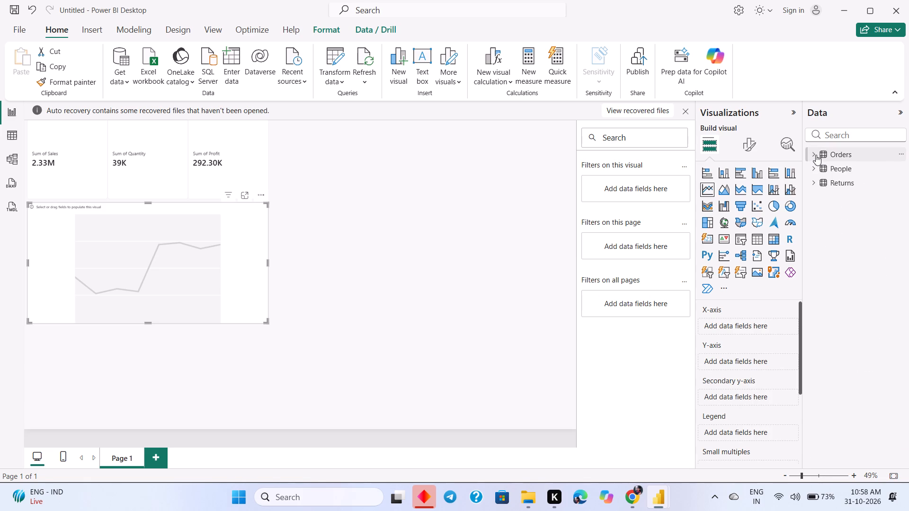
left_click(816, 154)
scroll(846, 209, "down", 2)
scroll(846, 207, "up", 1)
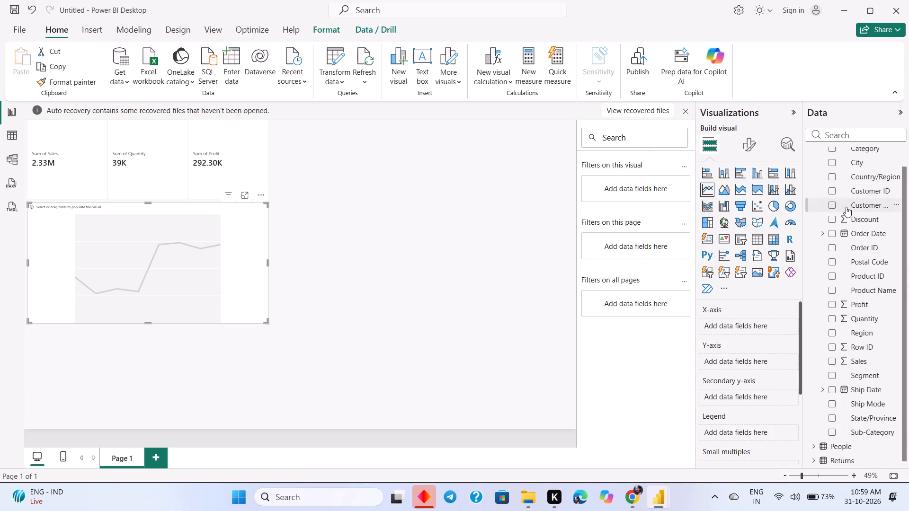
scroll(846, 207, "up", 2)
scroll(845, 206, "down", 3)
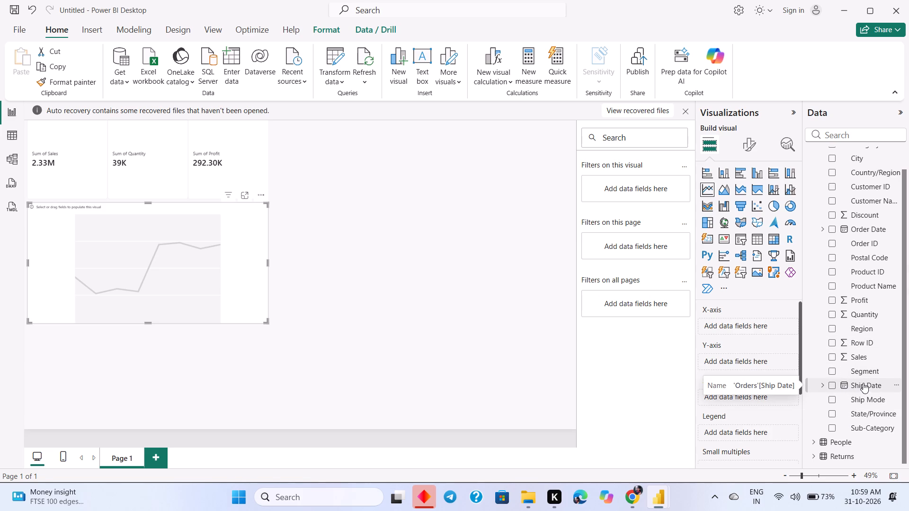
scroll(864, 206, "up", 6)
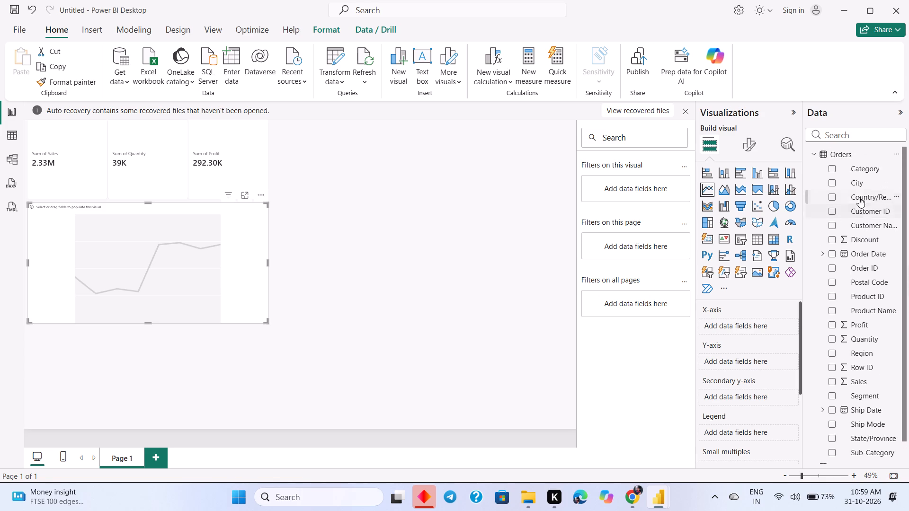
scroll(836, 325, "down", 7)
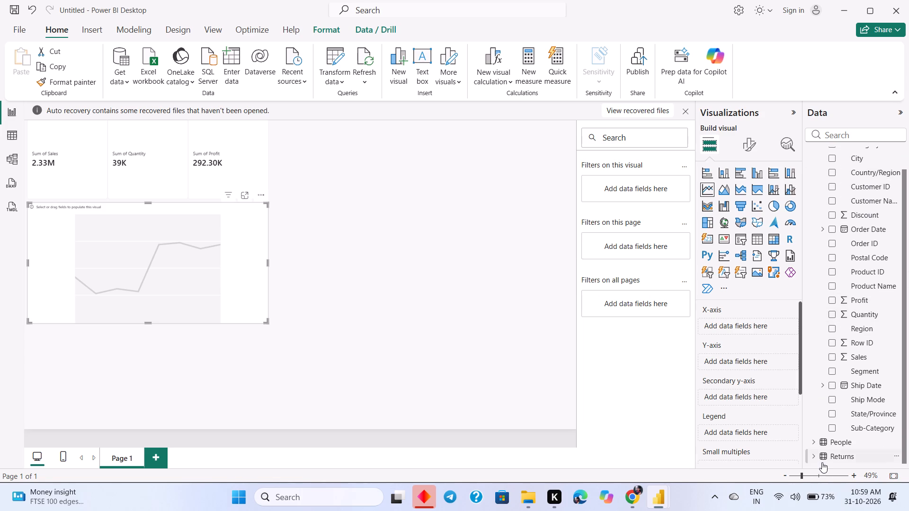
left_click(821, 460)
scroll(812, 446, "down", 6)
left_click(814, 452)
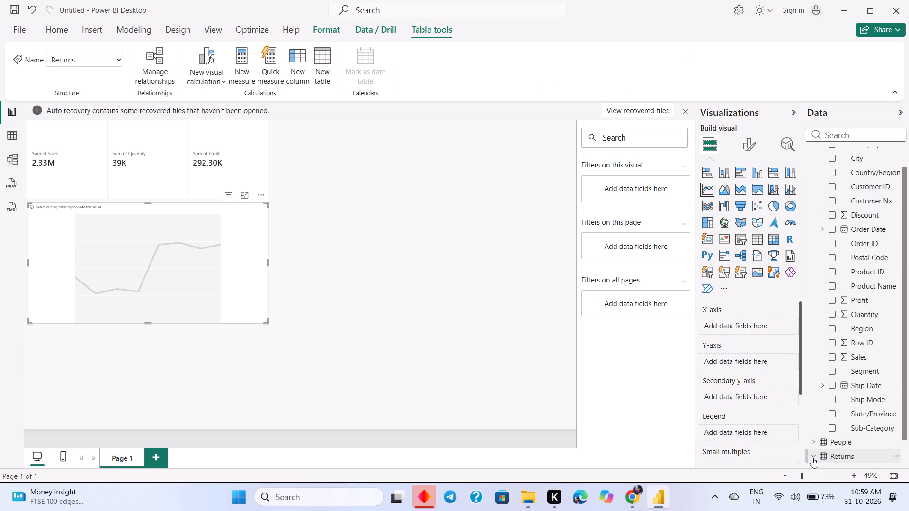
scroll(812, 457, "down", 10)
left_click(816, 432)
scroll(830, 352, "up", 5)
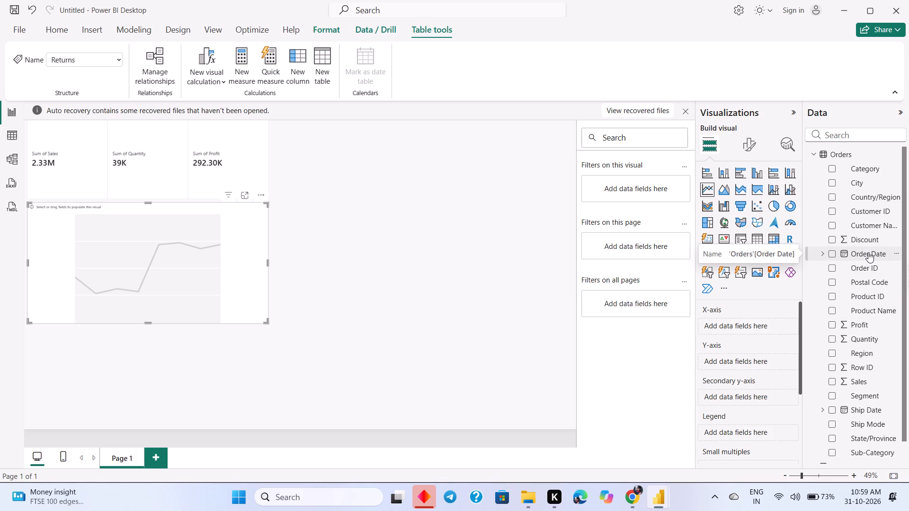
Put the Orders table's Order Date on the line chart's X-axis, keeping only its Month level.
left_click_drag(868, 252, 861, 257)
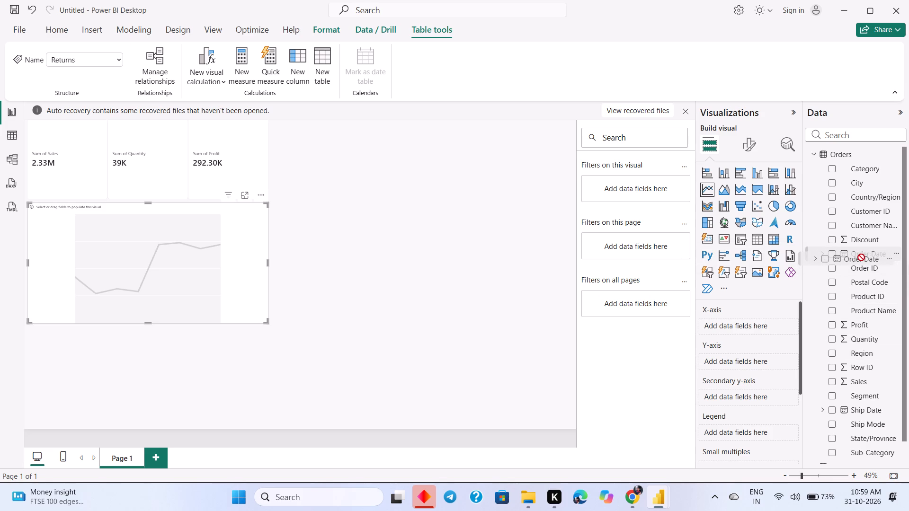
left_click_drag(861, 257, 762, 328)
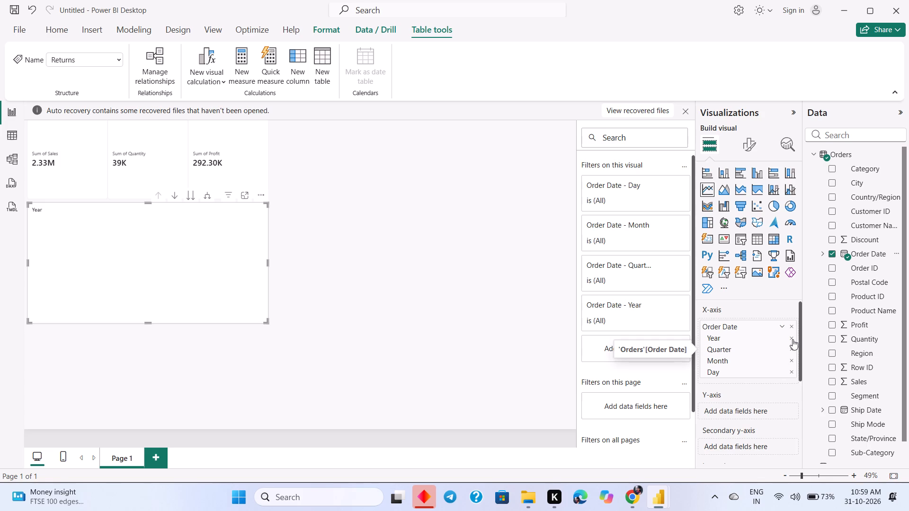
left_click(792, 337)
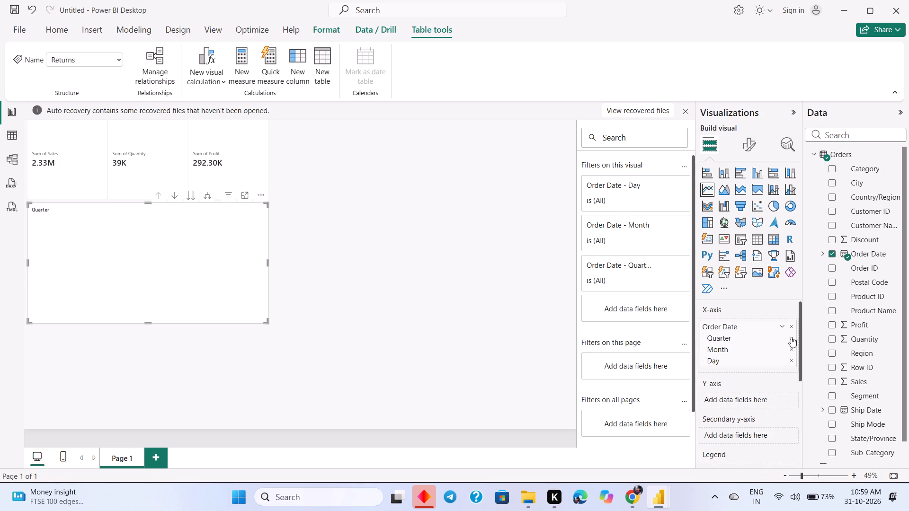
left_click(791, 337)
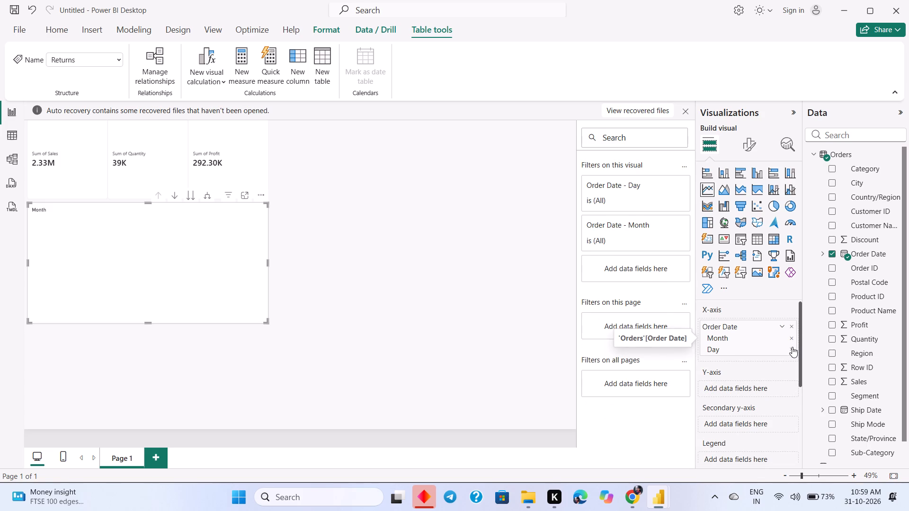
left_click(792, 348)
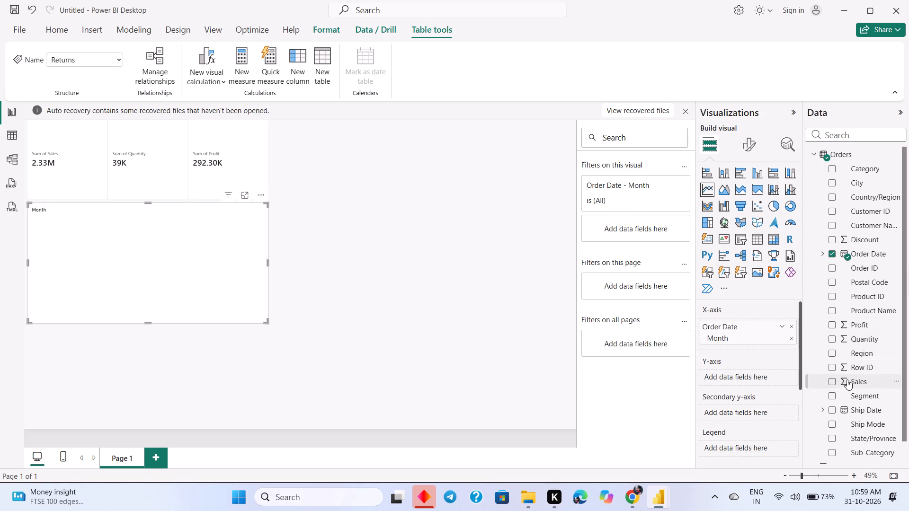
Plot Profit on the line chart's Y-axis and Sales on its secondary y-axis.
left_click_drag(844, 326, 820, 344)
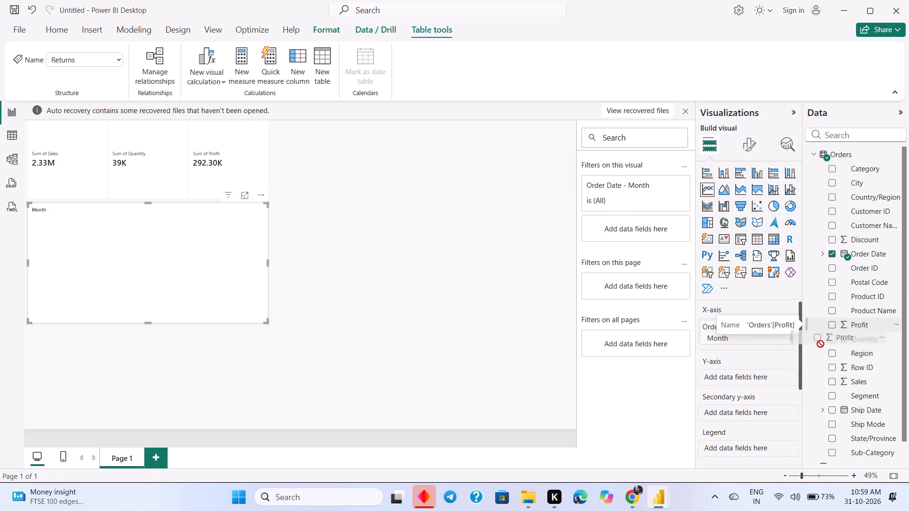
left_click_drag(820, 344, 737, 377)
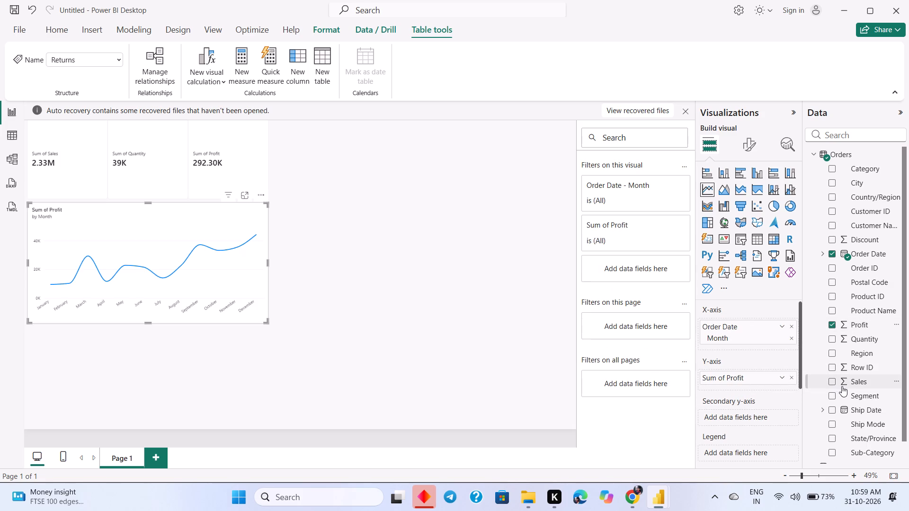
left_click_drag(843, 386, 737, 420)
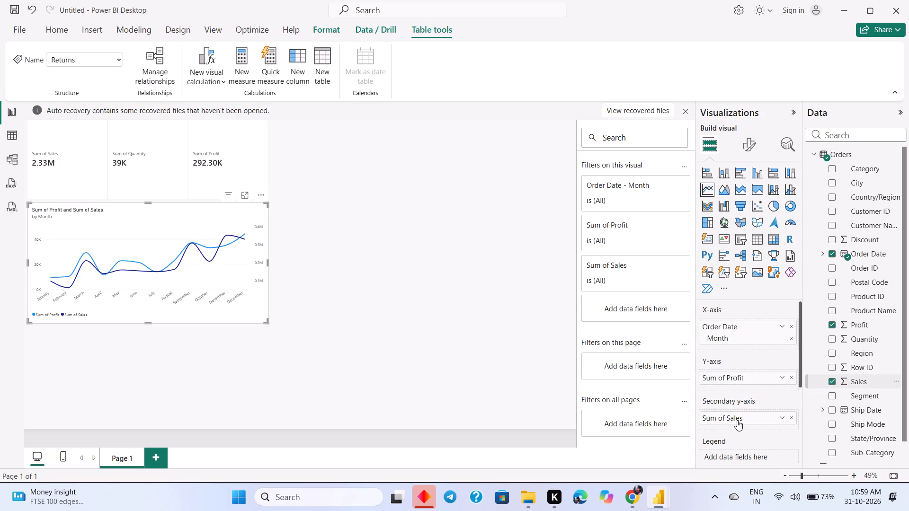
left_click(357, 309)
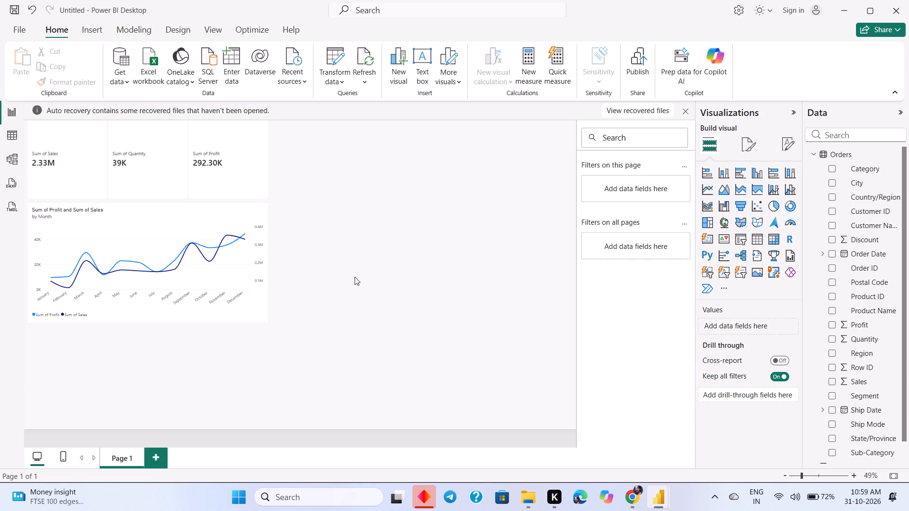
Add Region and Sub-Category to the line chart's X-axis after the Order Date month.
left_click(260, 275)
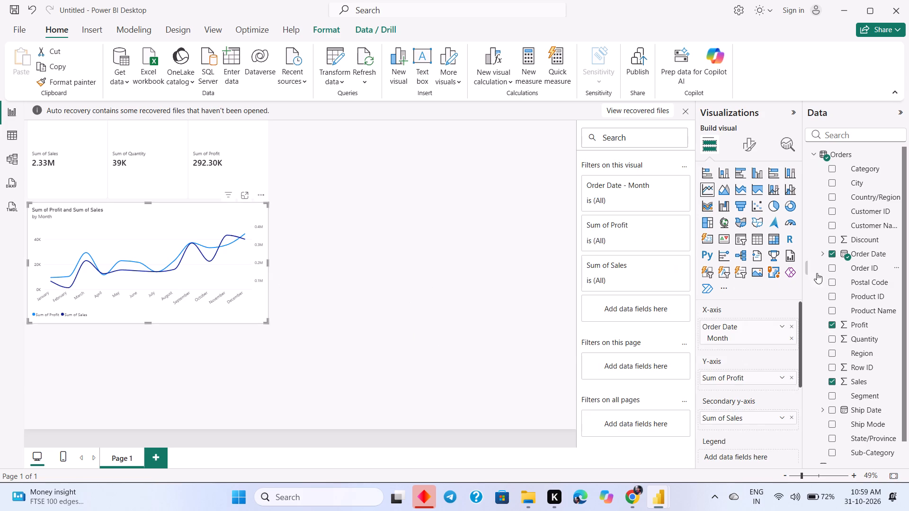
left_click_drag(840, 355, 731, 345)
left_click_drag(731, 345, 731, 344)
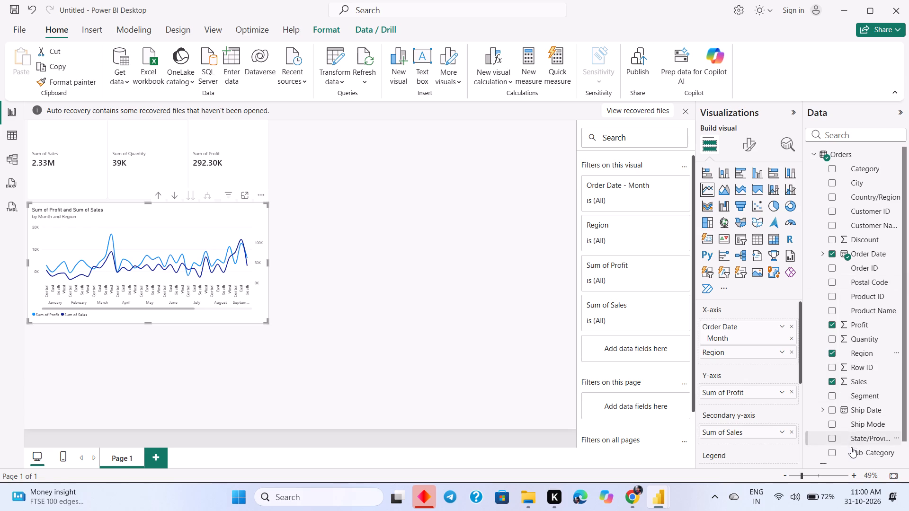
left_click_drag(853, 451, 740, 354)
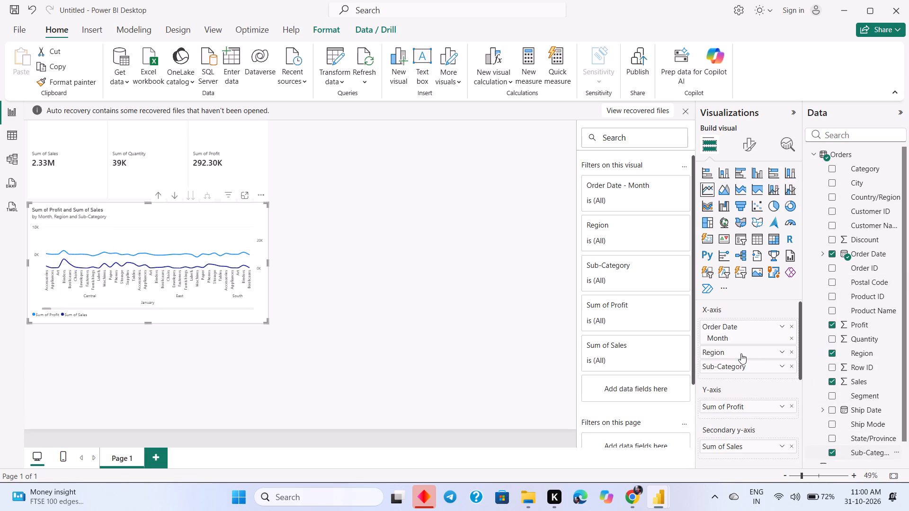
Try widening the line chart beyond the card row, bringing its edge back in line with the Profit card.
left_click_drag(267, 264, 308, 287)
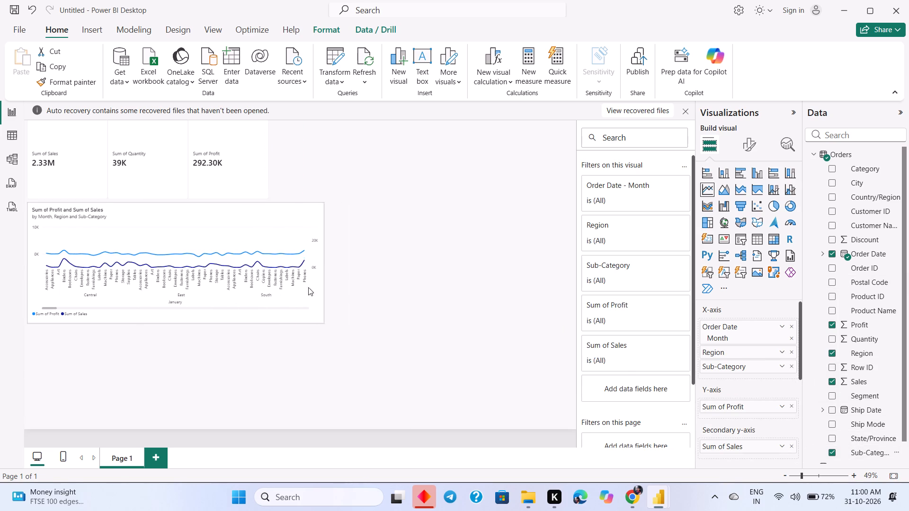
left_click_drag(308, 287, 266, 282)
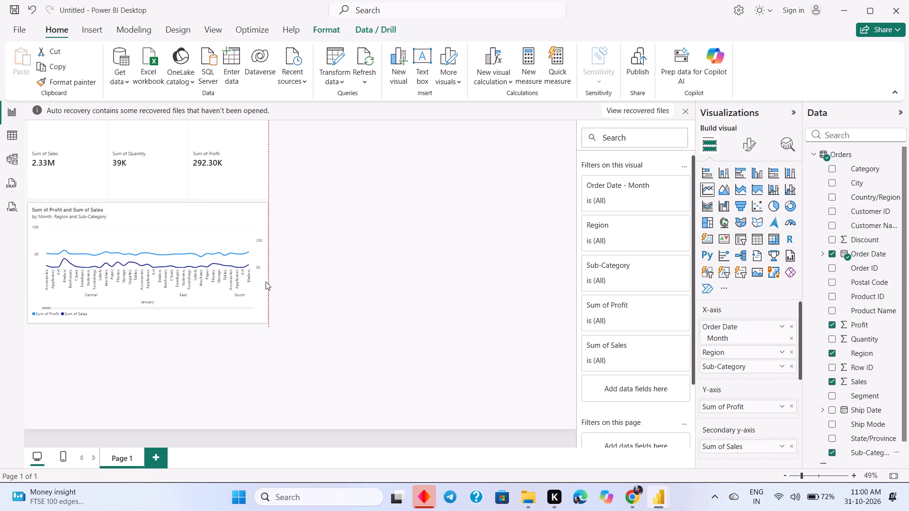
Browse further along the line chart's Month, Region and Sub-Category axis.
left_click_drag(266, 282, 265, 281)
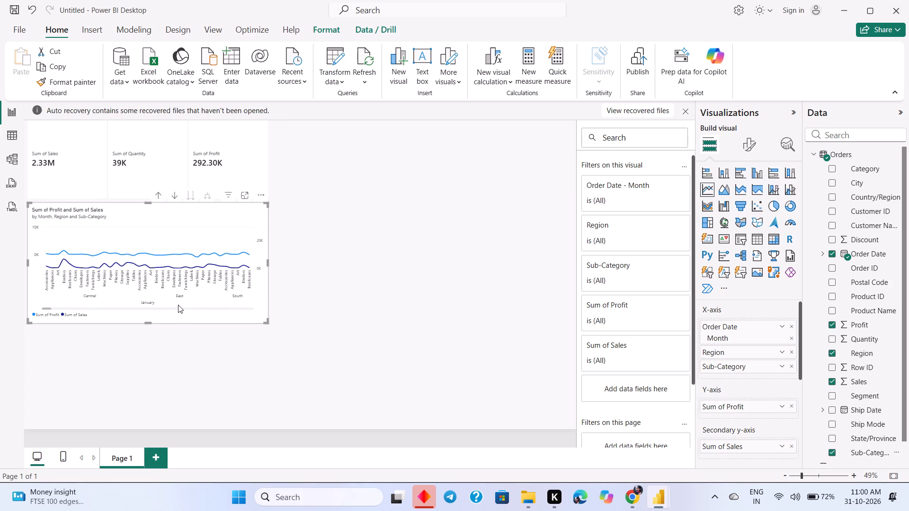
left_click_drag(177, 308, 186, 309)
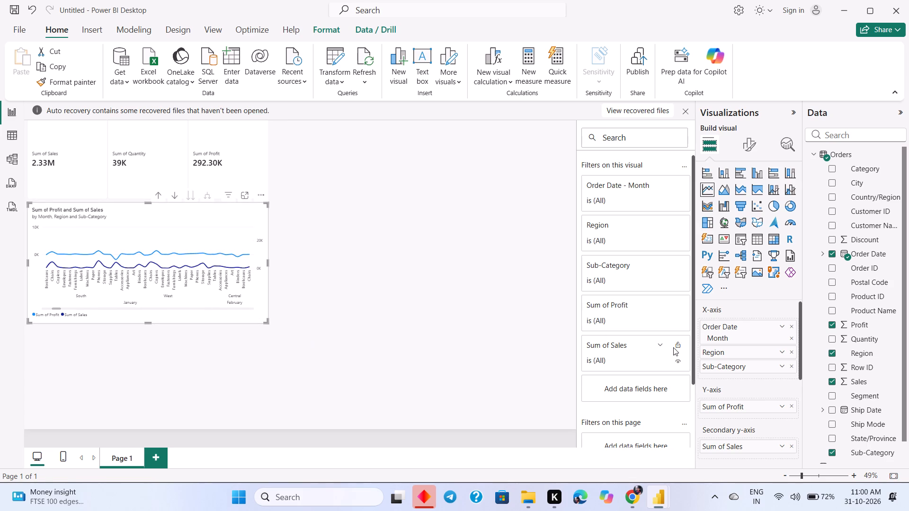
Add a slicer below the line chart using the Orders table's Region field.
left_click(310, 258)
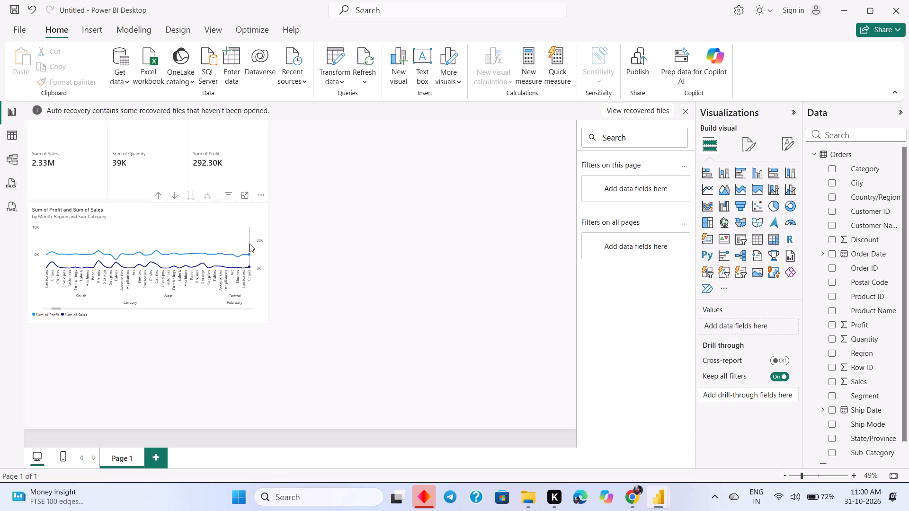
left_click(315, 245)
left_click(739, 235)
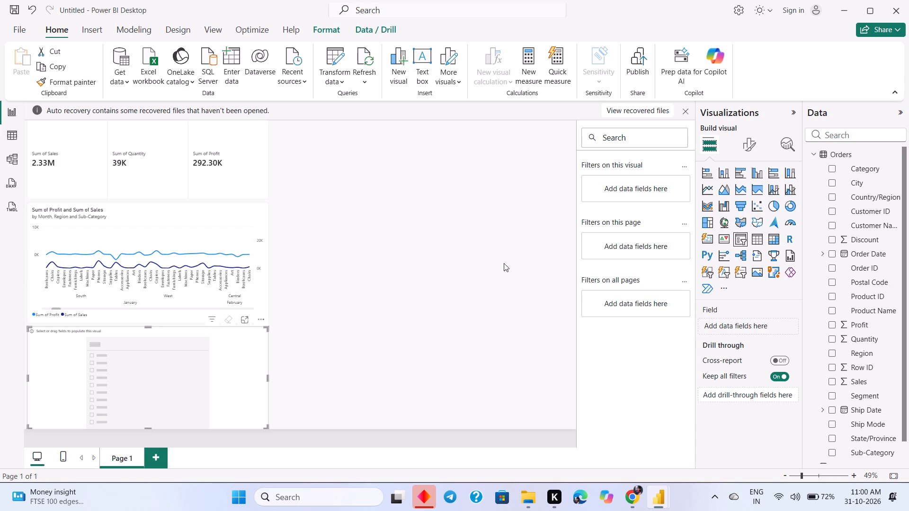
left_click_drag(856, 355, 742, 327)
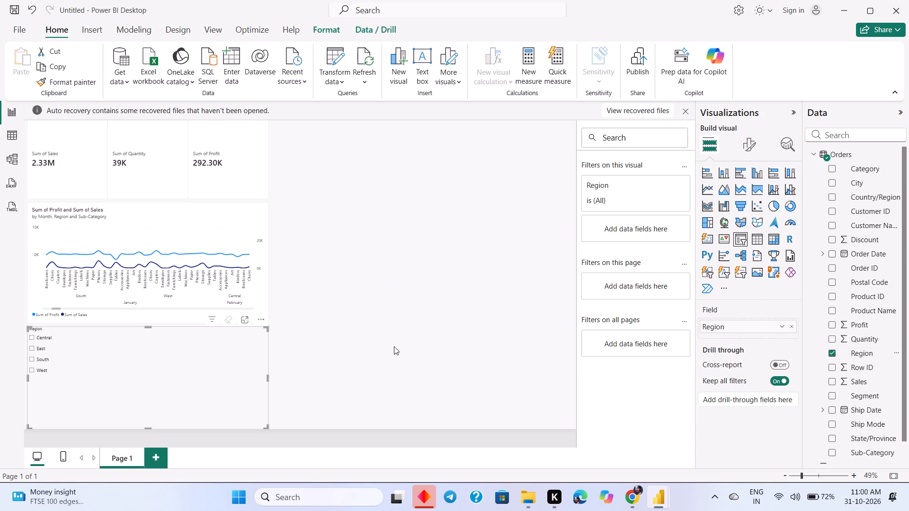
Add a second slicer beside the KPI cards using the Segment field.
left_click(394, 345)
left_click(745, 238)
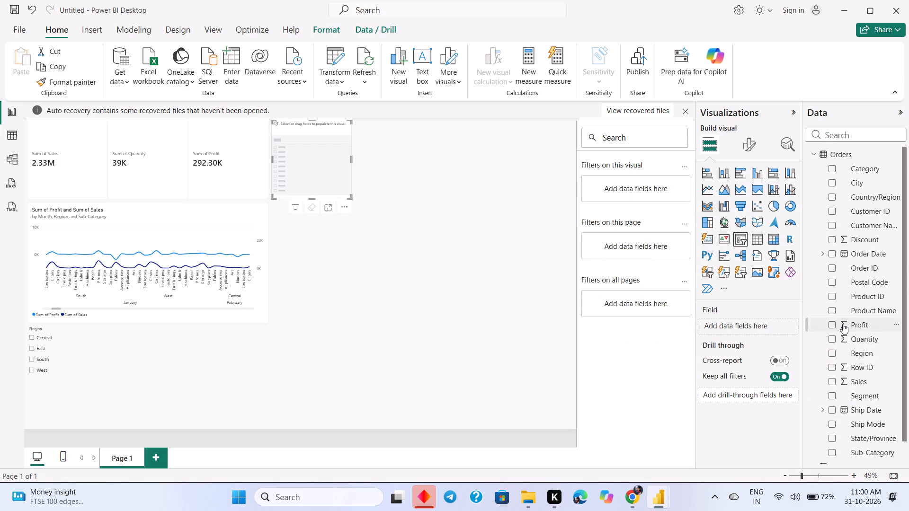
left_click_drag(845, 396, 745, 324)
left_click_drag(745, 324, 744, 324)
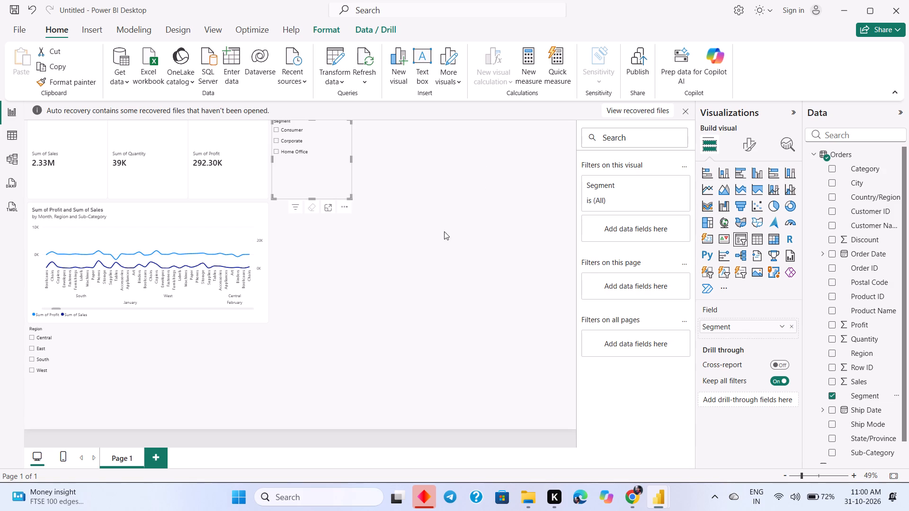
Add a third slicer beside the line chart using the Category field.
left_click(444, 231)
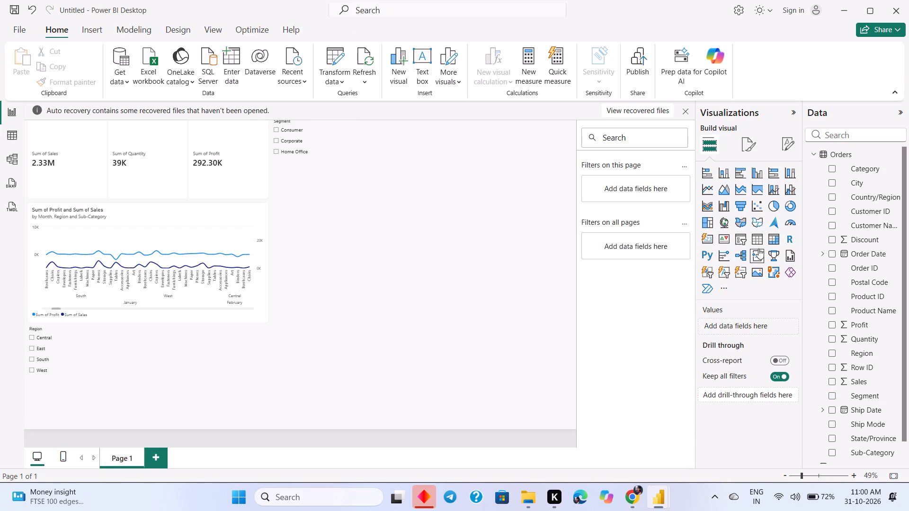
left_click(740, 238)
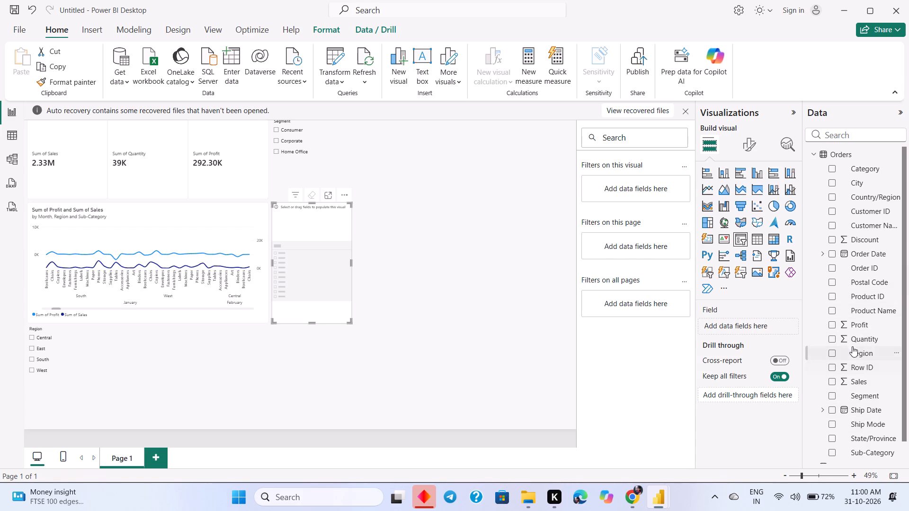
scroll(853, 397, "down", 3)
scroll(852, 397, "up", 2)
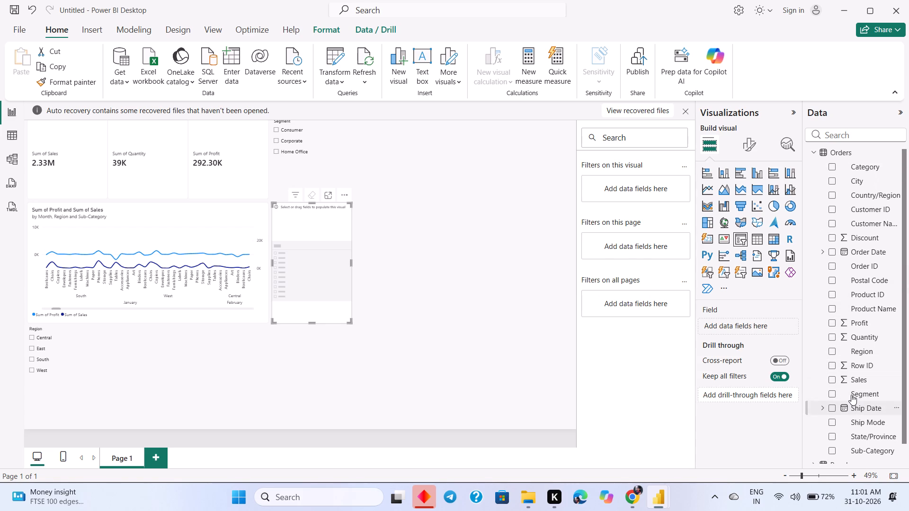
scroll(851, 395, "up", 3)
left_click_drag(868, 172, 769, 311)
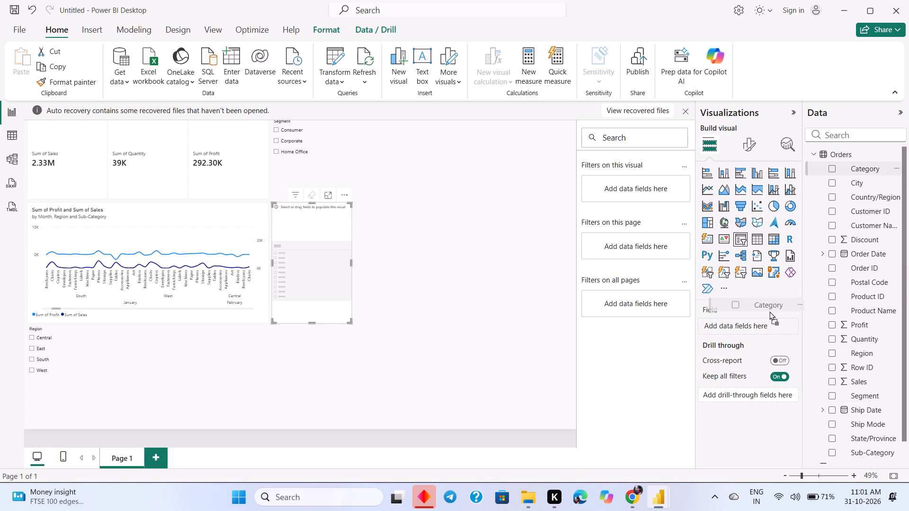
left_click_drag(769, 311, 759, 329)
Arrange the Segment and Category slicers side by side to the right of the line chart, level with its top edge.
left_click(526, 253)
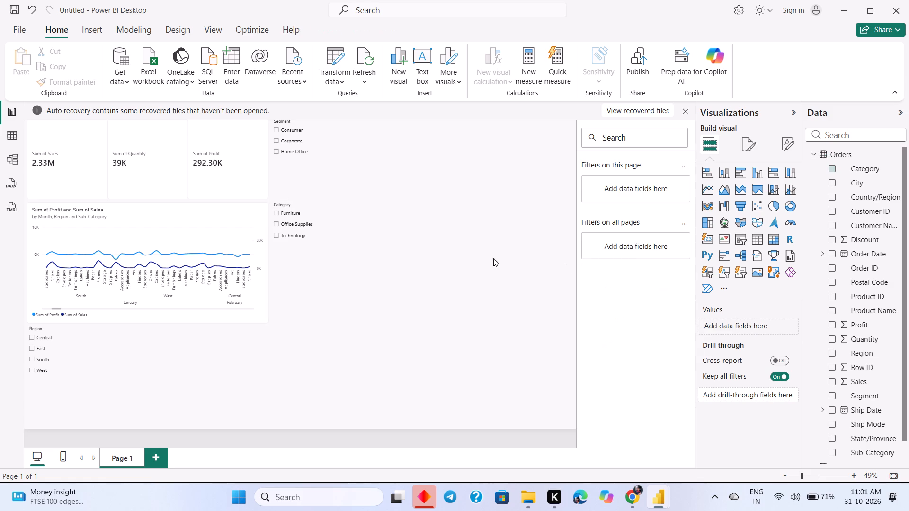
left_click_drag(310, 250, 346, 197)
left_click_drag(348, 196, 368, 192)
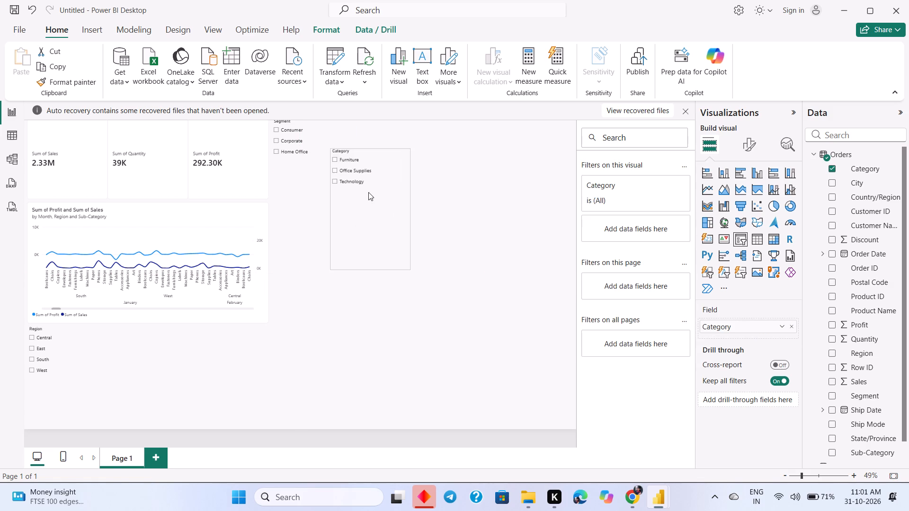
left_click_drag(368, 192, 511, 179)
left_click_drag(313, 186, 321, 220)
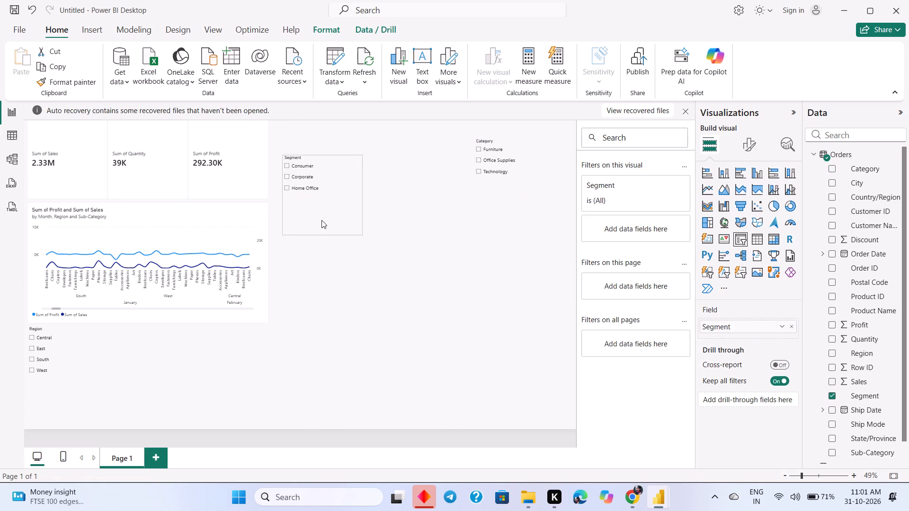
left_click_drag(321, 220, 309, 272)
left_click_drag(535, 179, 423, 242)
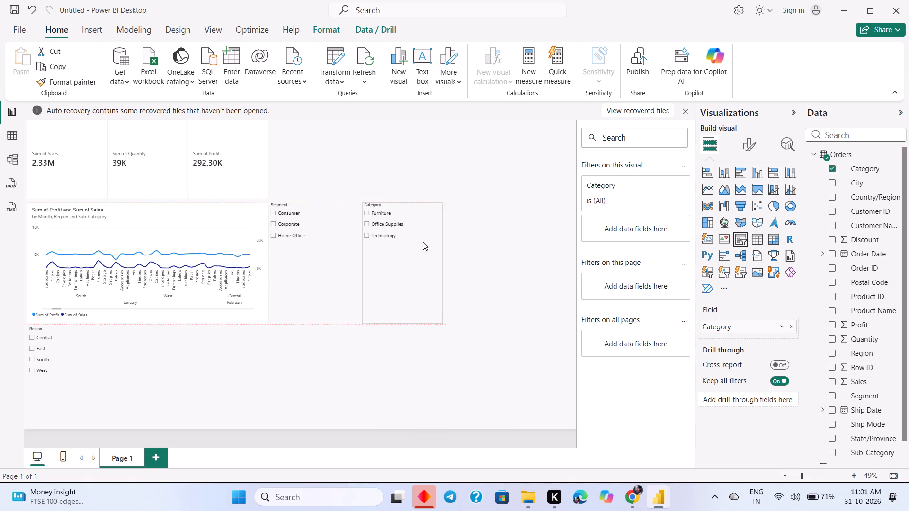
left_click_drag(423, 242, 401, 243)
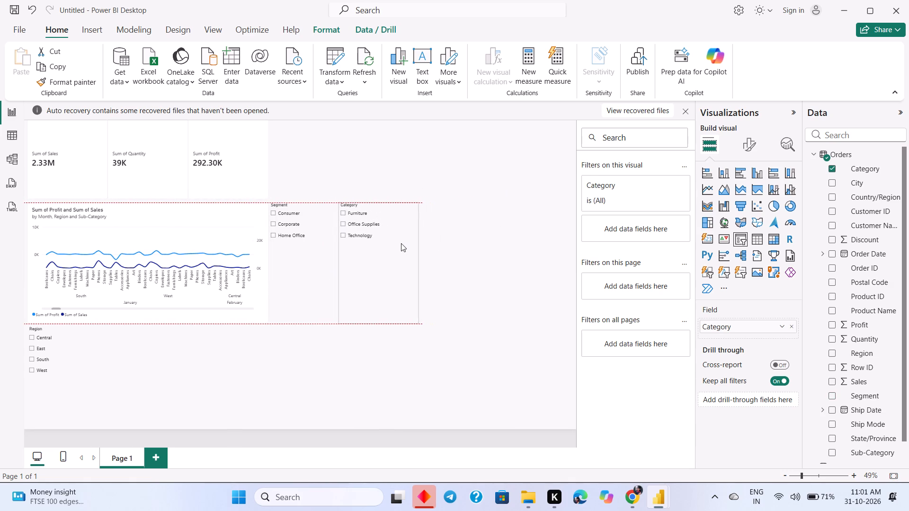
left_click_drag(401, 243, 410, 242)
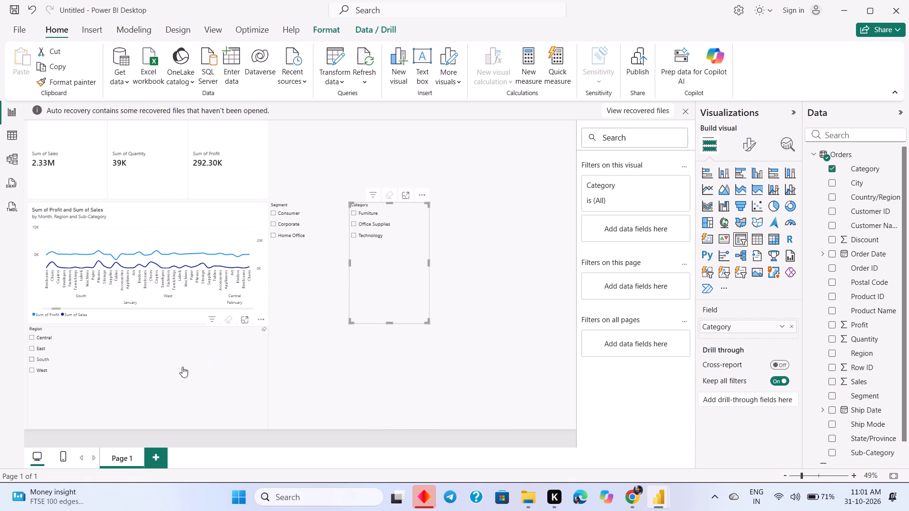
Filter the page to the West region with the Region slicer.
left_click(82, 368)
Move the Region slicer from below the line chart to the right of the Category slicer's options.
left_click_drag(76, 361, 247, 323)
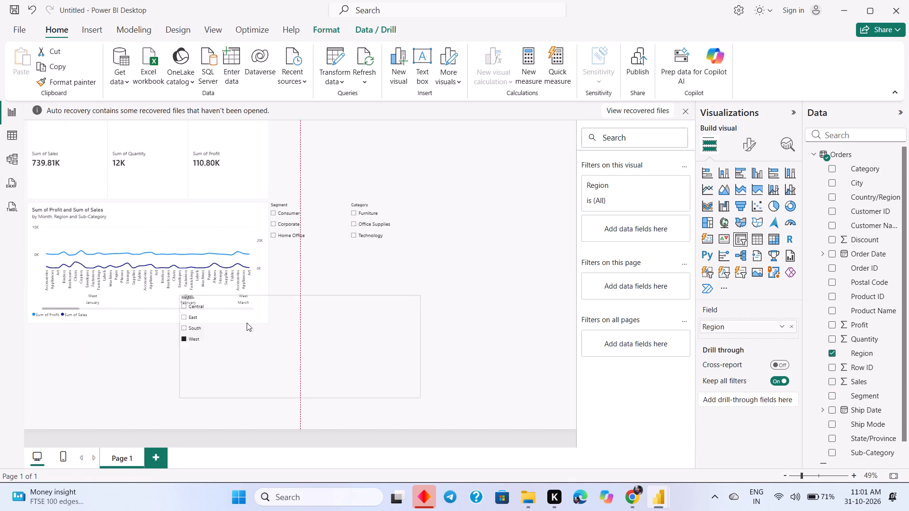
left_click_drag(247, 323, 451, 227)
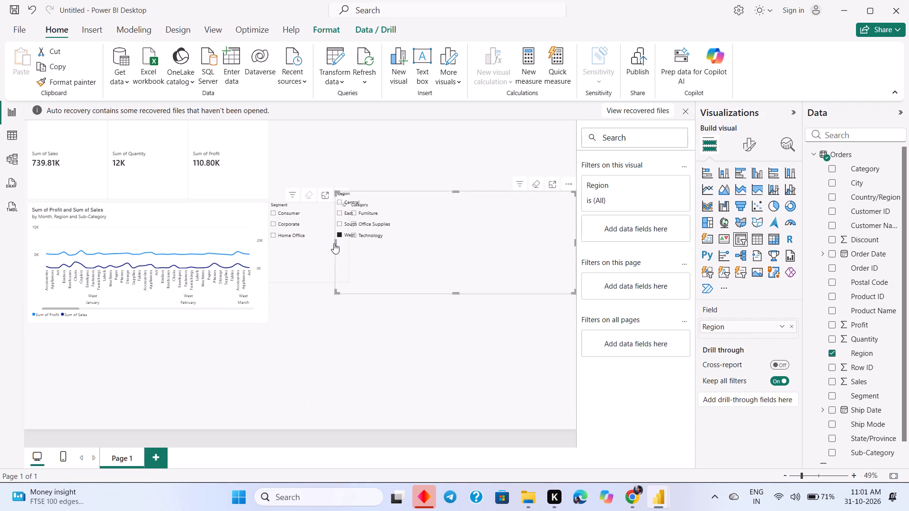
left_click_drag(335, 242, 396, 245)
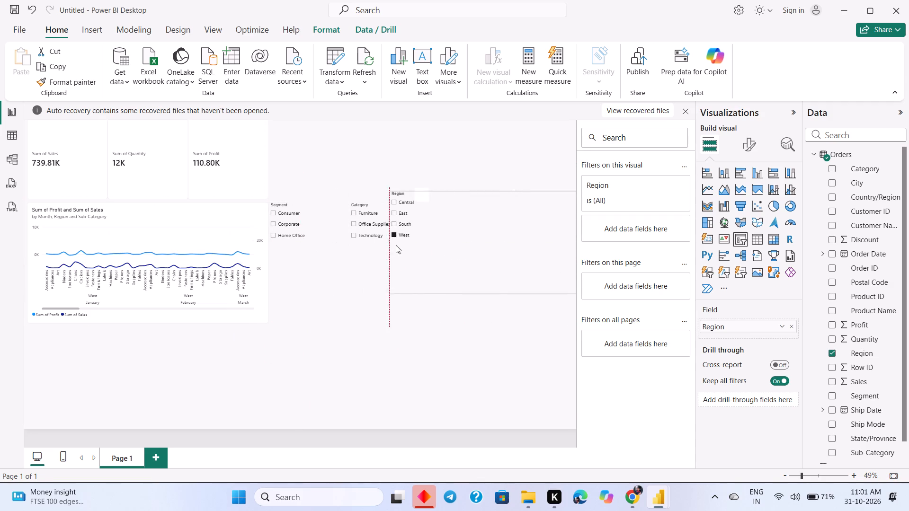
left_click_drag(396, 245, 416, 244)
left_click_drag(463, 240, 463, 246)
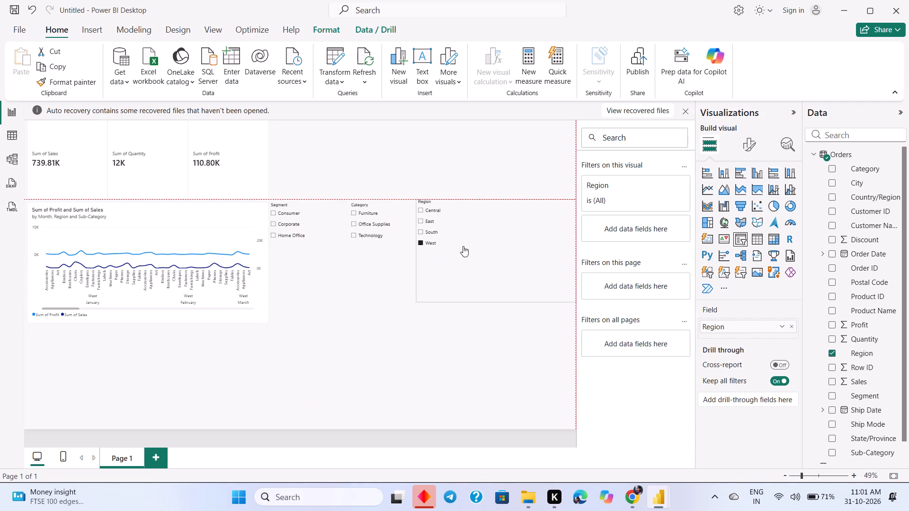
left_click(364, 324)
Shrink the Region, Category and Segment slicers so each fits closely around its options.
left_click(484, 281)
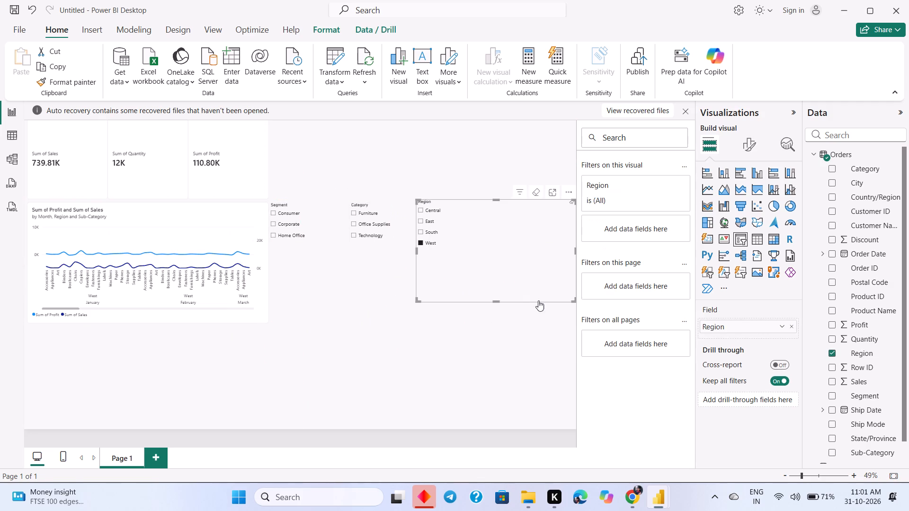
left_click_drag(575, 300, 486, 256)
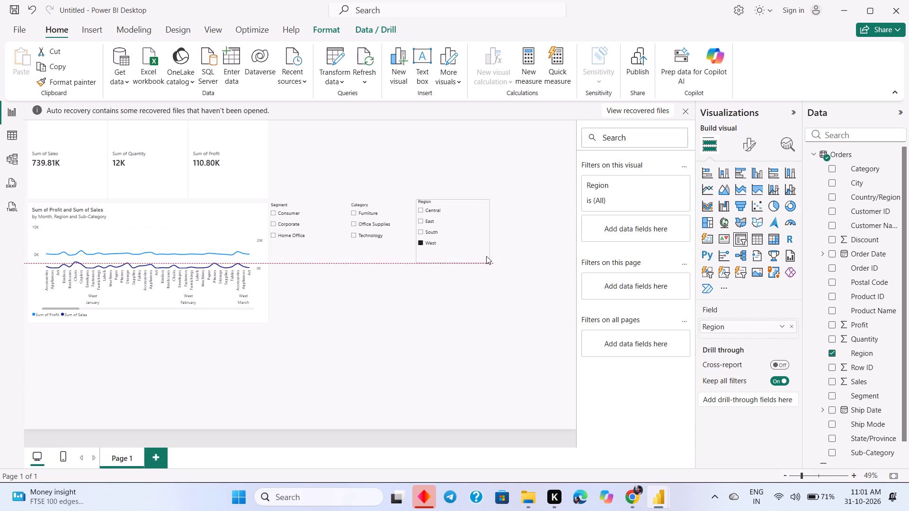
left_click_drag(486, 256, 473, 253)
left_click(365, 276)
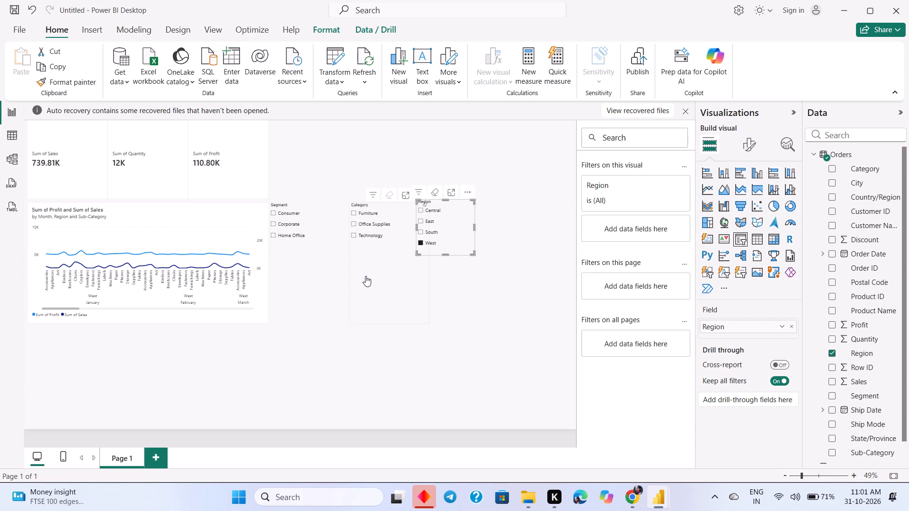
left_click_drag(426, 323, 401, 292)
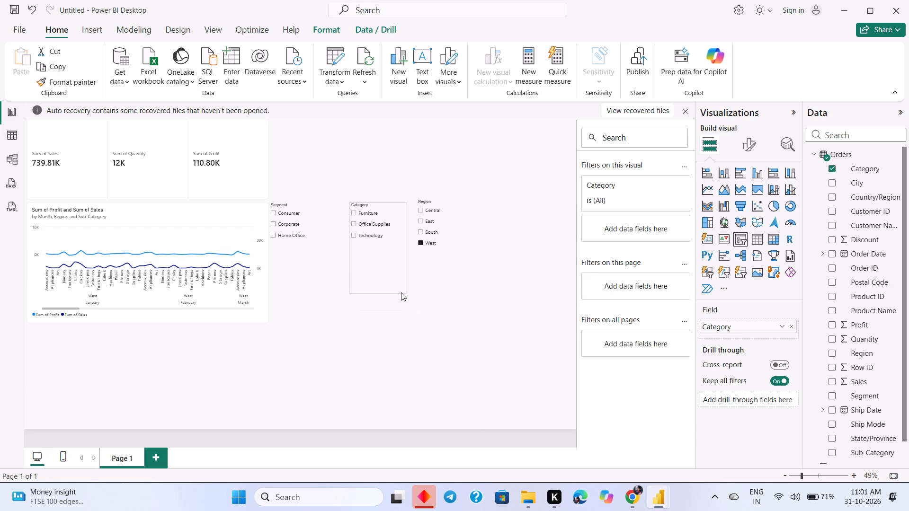
left_click_drag(401, 292, 396, 257)
left_click_drag(396, 257, 398, 245)
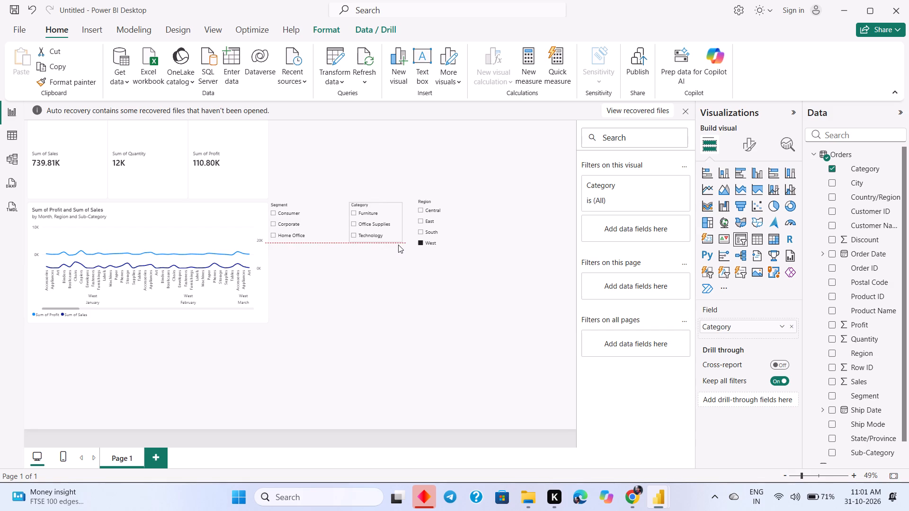
left_click_drag(398, 245, 397, 247)
left_click(320, 257)
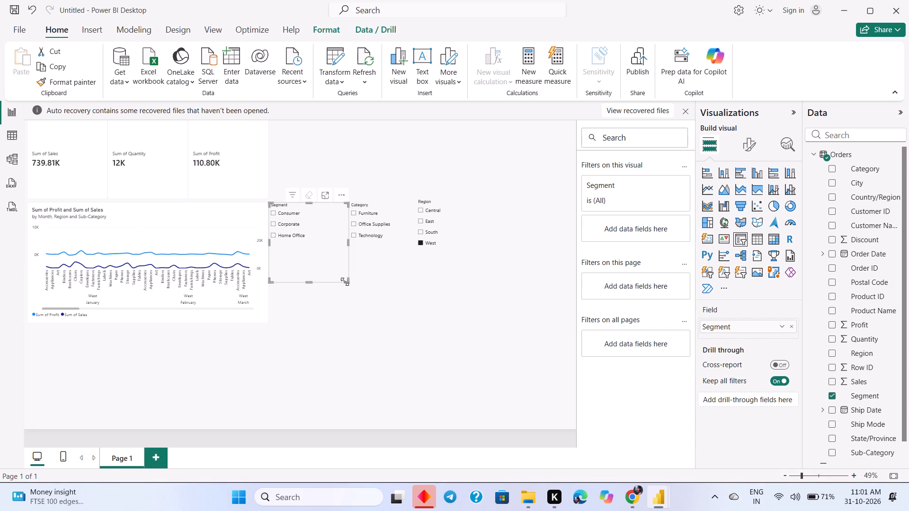
left_click_drag(345, 282, 326, 249)
left_click(357, 282)
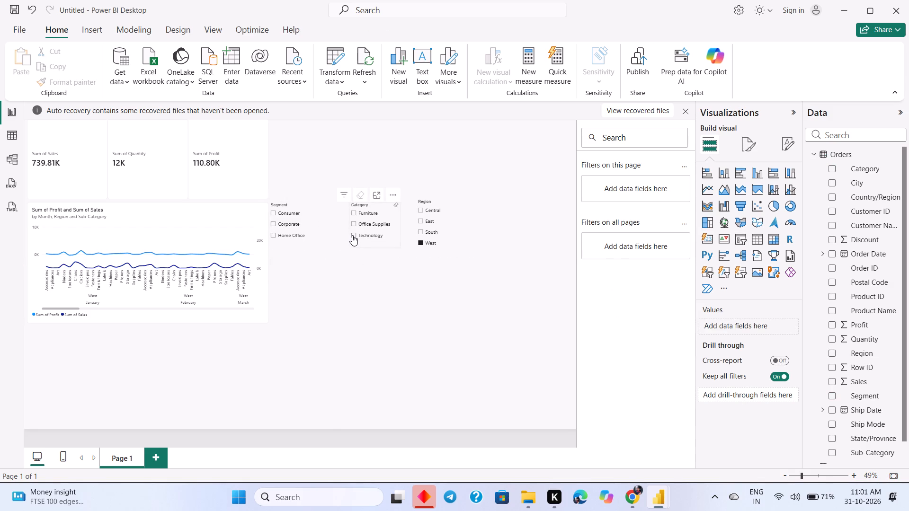
Filter the page to the Technology category with the Category slicer.
left_click(352, 235)
left_click(375, 293)
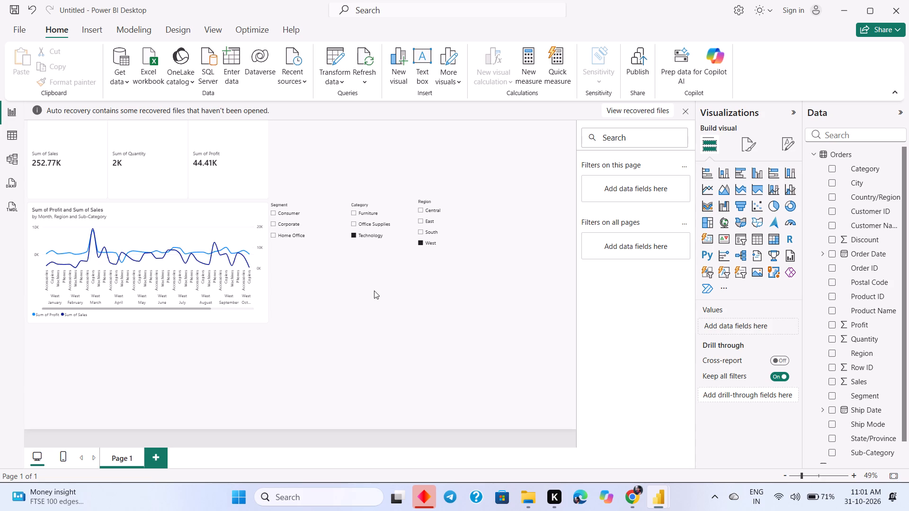
Move the Segment slicer up beside the Sum of Profit card and enlarge it slightly.
left_click(302, 244)
left_click_drag(302, 244, 303, 259)
left_click_drag(312, 245, 319, 217)
left_click_drag(319, 216, 312, 208)
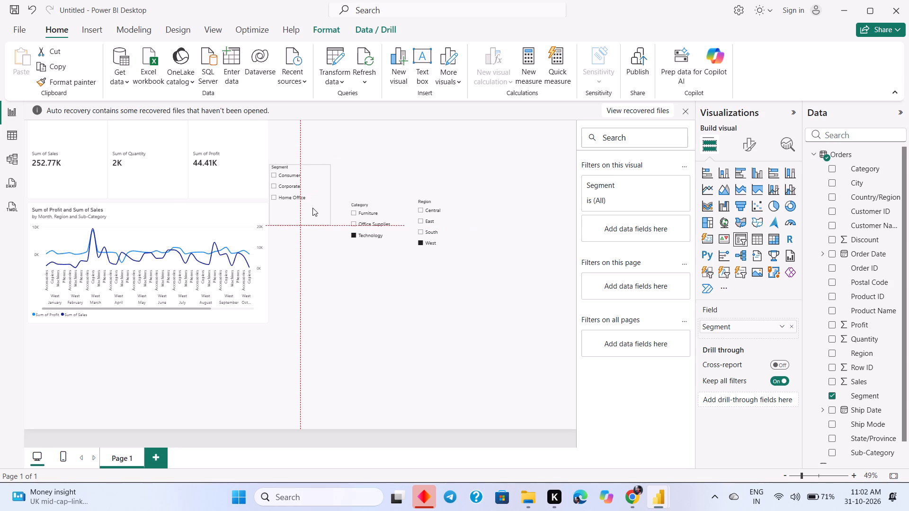
left_click_drag(312, 208, 311, 188)
left_click_drag(311, 188, 309, 182)
left_click_drag(309, 182, 309, 176)
left_click_drag(308, 175, 307, 172)
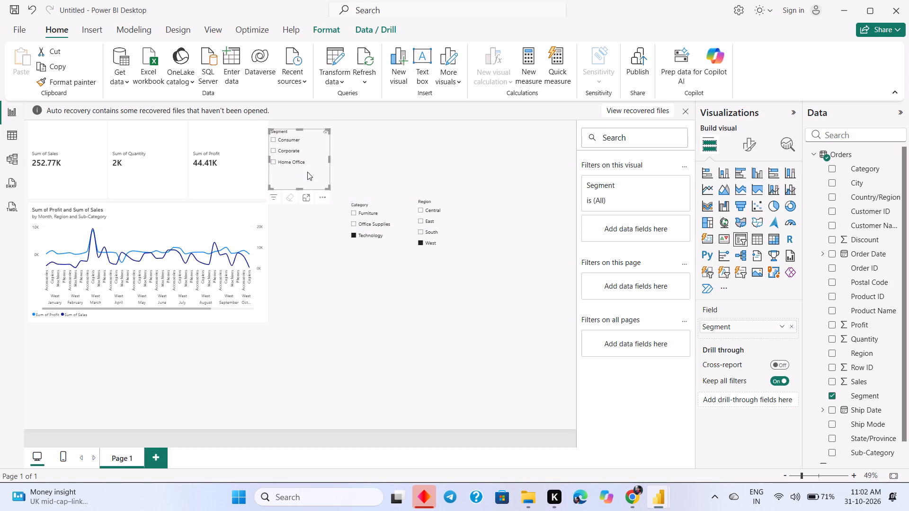
left_click_drag(307, 172, 309, 199)
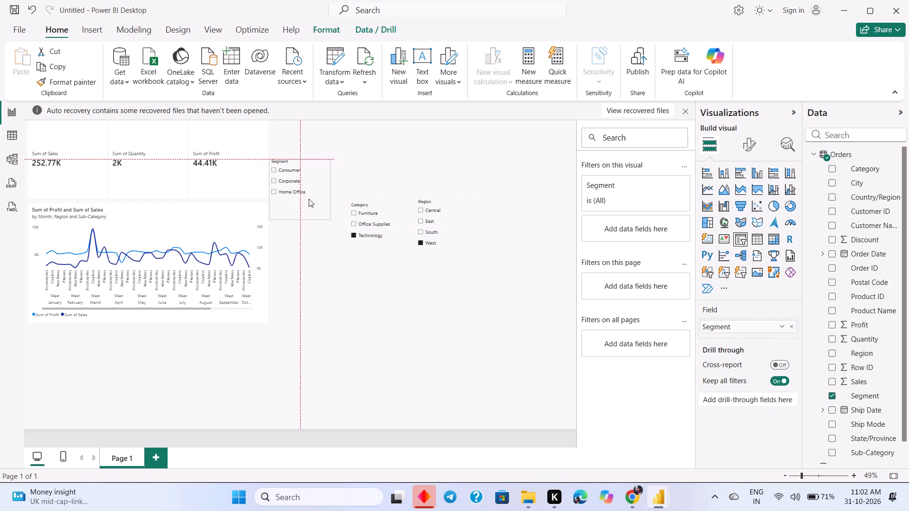
left_click_drag(309, 199, 305, 179)
left_click(305, 179)
left_click_drag(305, 176, 304, 168)
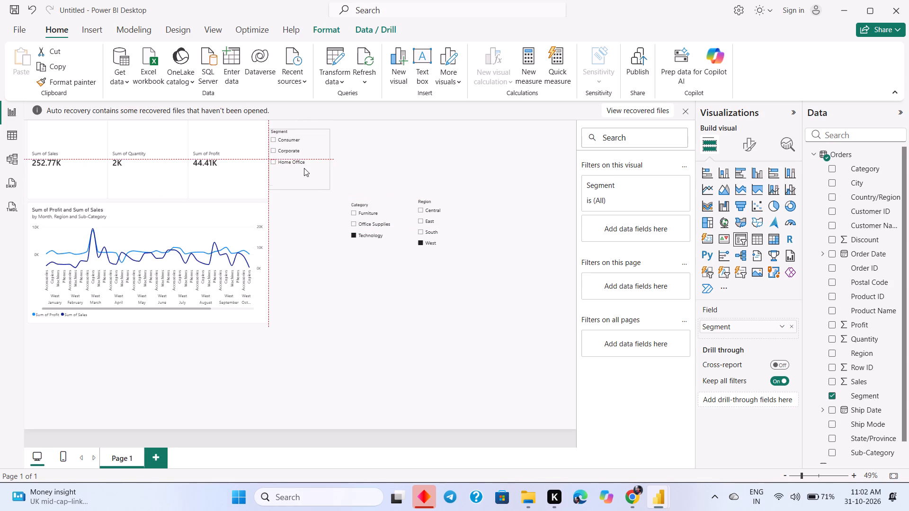
left_click_drag(304, 168, 303, 168)
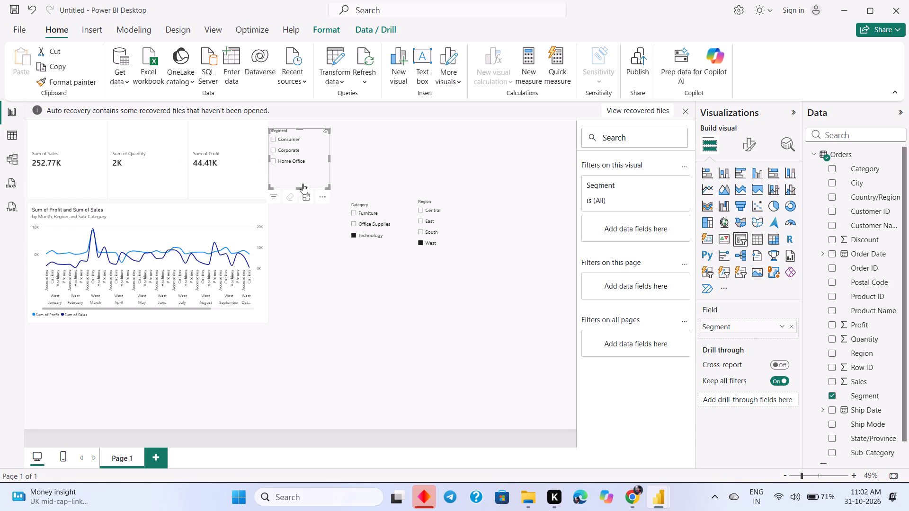
left_click_drag(327, 186, 330, 191)
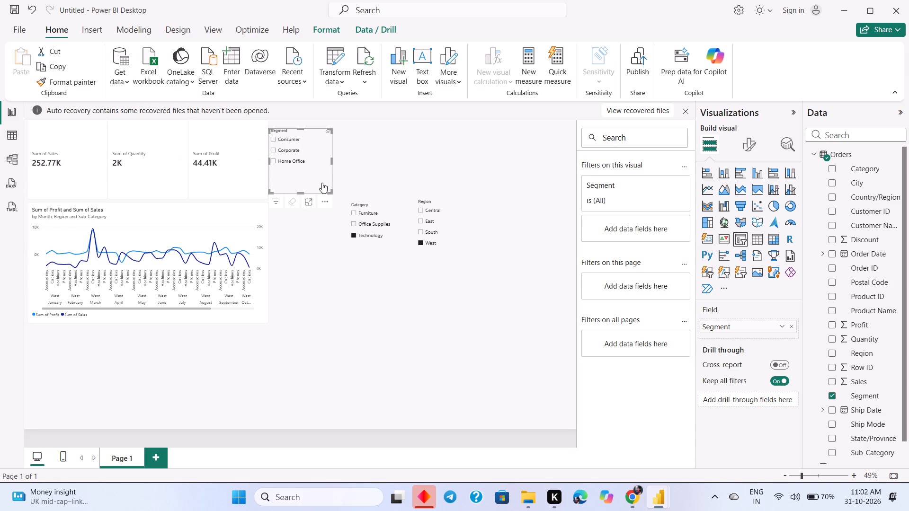
left_click(320, 178)
left_click(320, 176)
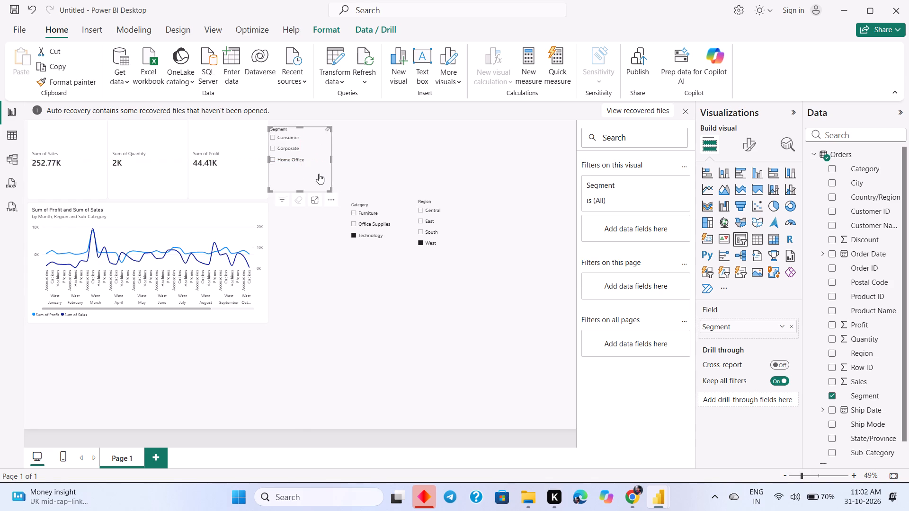
Set the Segment slicer's values font size to 23 and its header font size to 22.
left_click(748, 151)
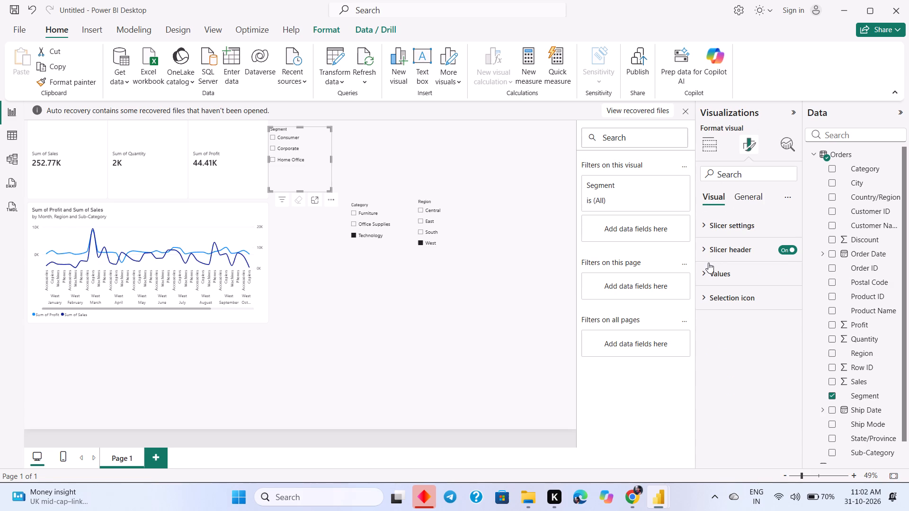
left_click(709, 279)
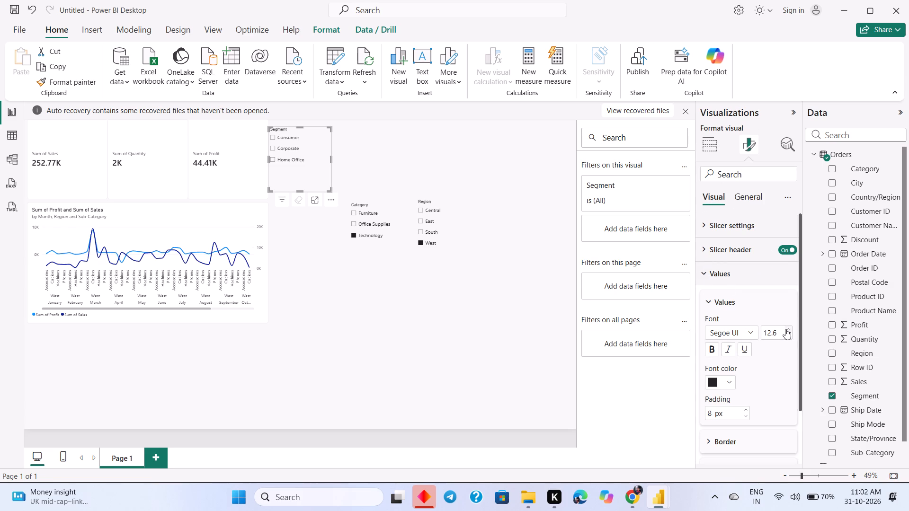
left_click(776, 334)
type("23")
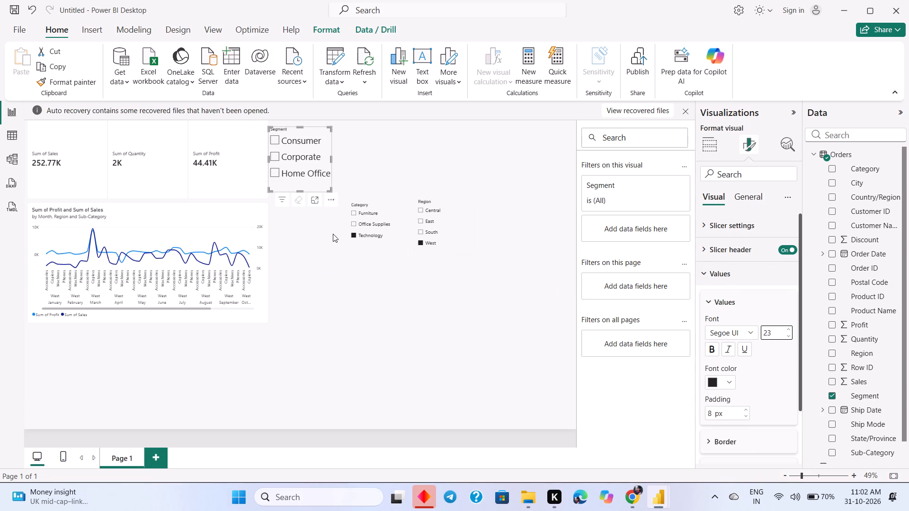
left_click(717, 246)
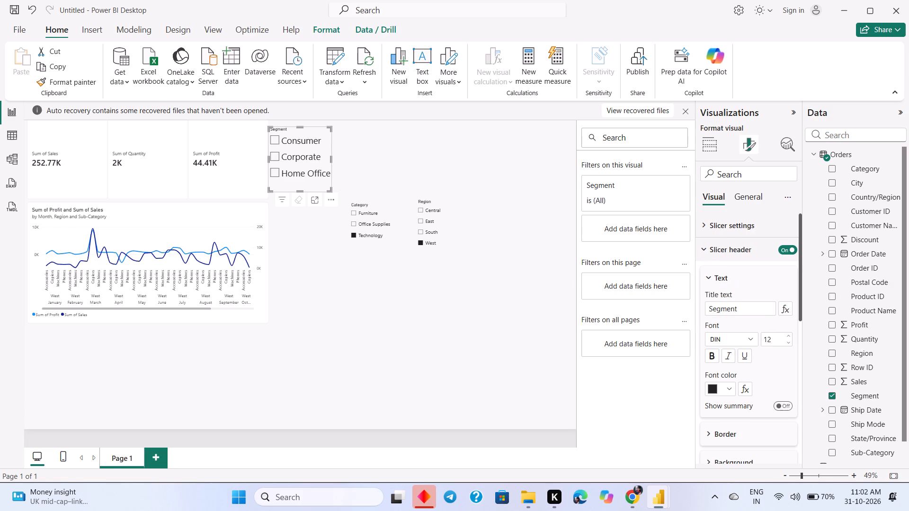
left_click(774, 339)
type("22")
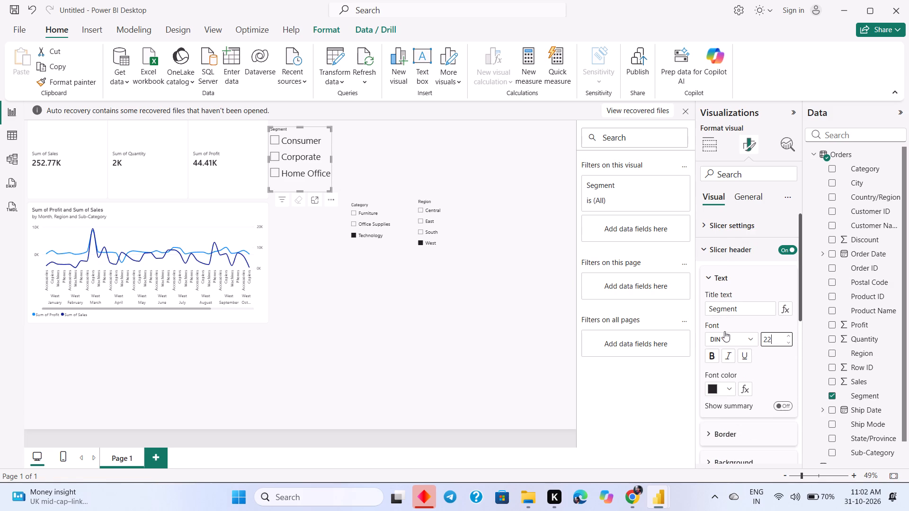
Set the Category slicer's header font size to 22 and its values font size to 23.
left_click(387, 222)
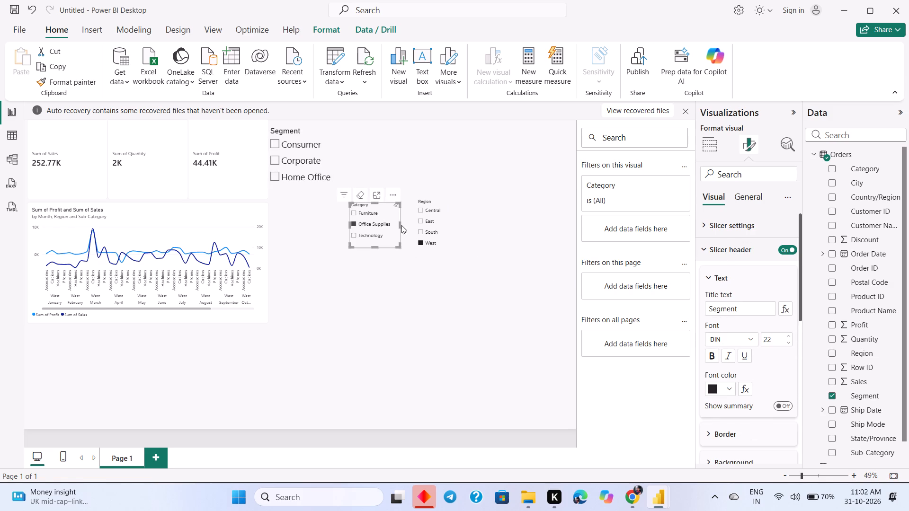
left_click(776, 340)
type("22")
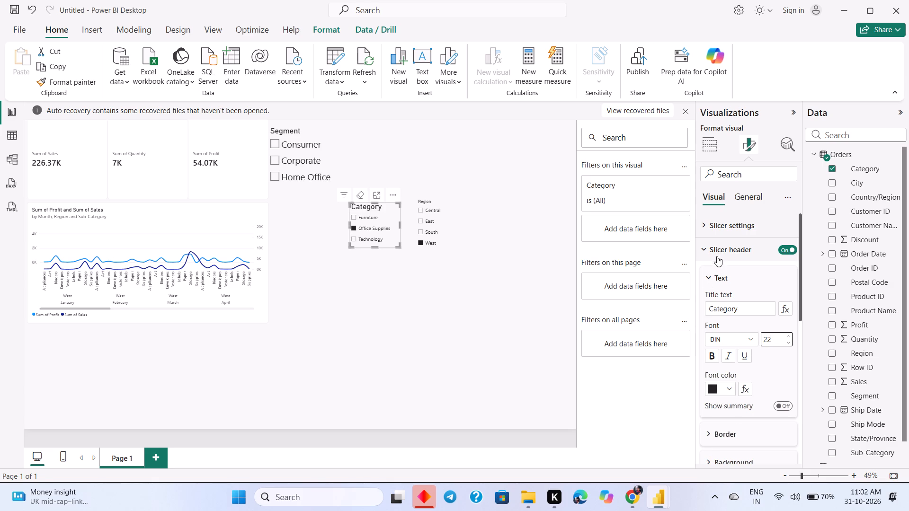
left_click(717, 248)
left_click(776, 332)
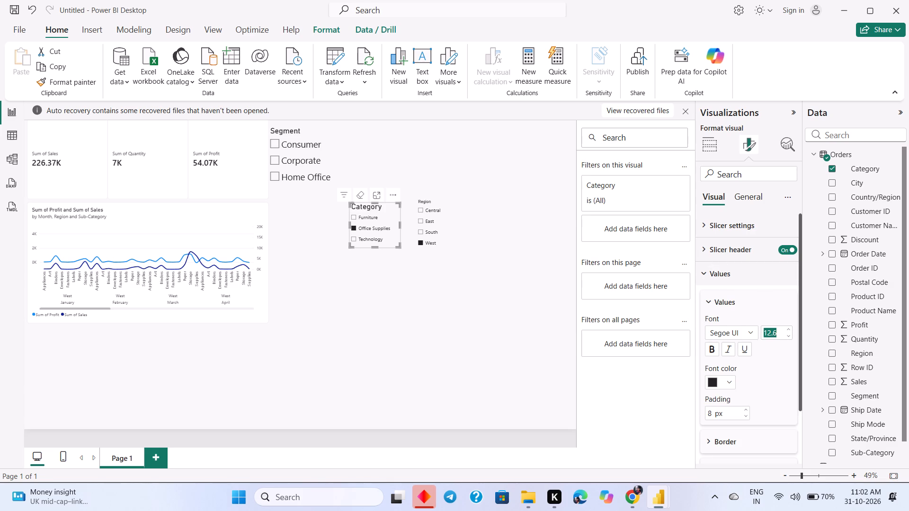
key("2")
key("3")
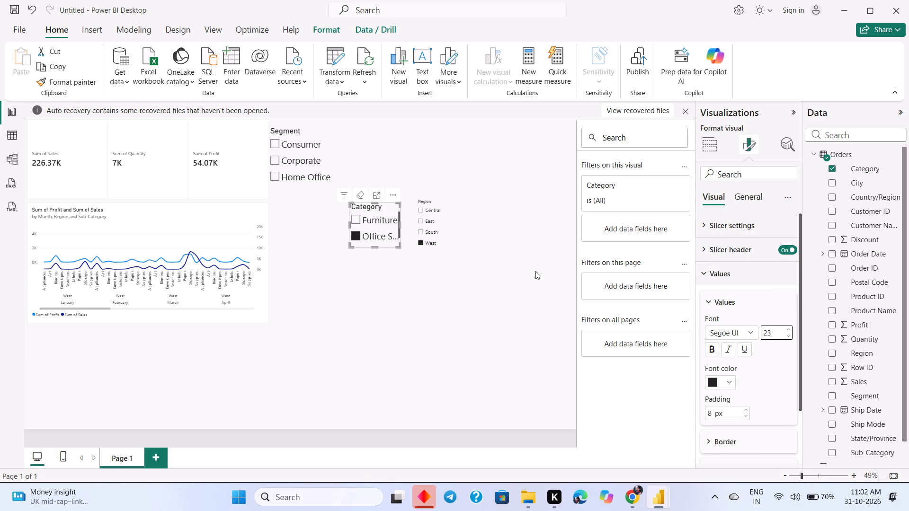
Set the Region slicer's values font size to 23 and its header font size to 22.
left_click(458, 232)
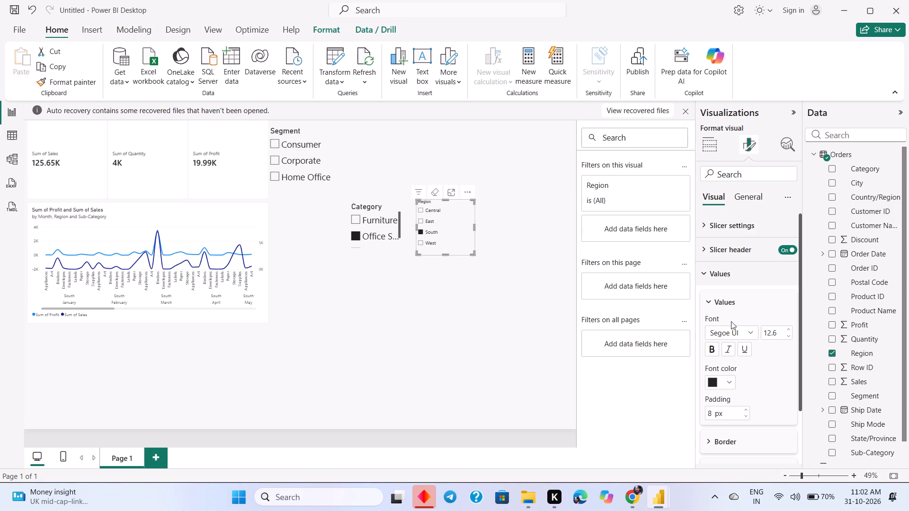
left_click(775, 331)
key("2")
key("3")
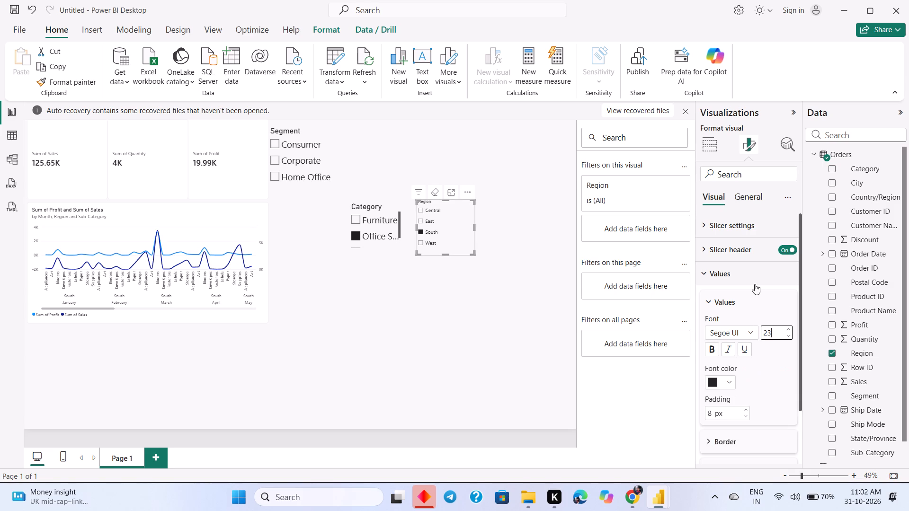
left_click(740, 242)
left_click(775, 337)
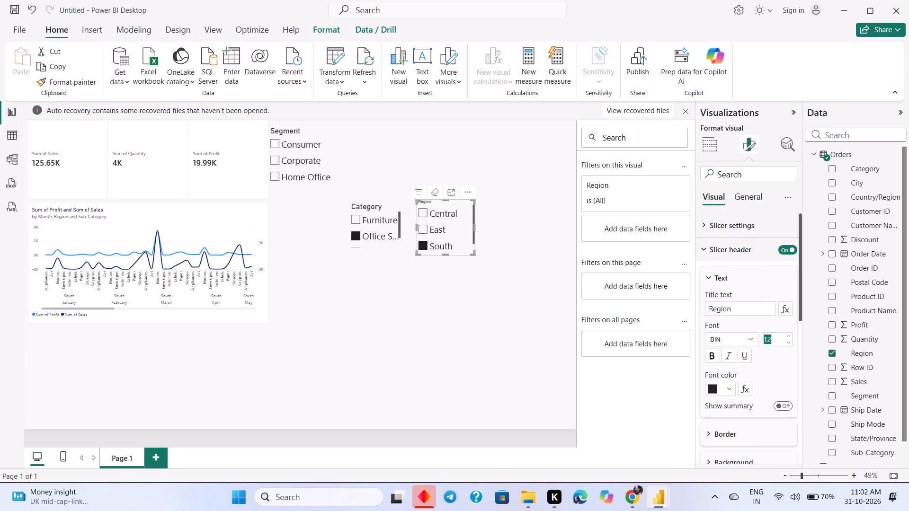
key("2")
key("2")
left_click(564, 289)
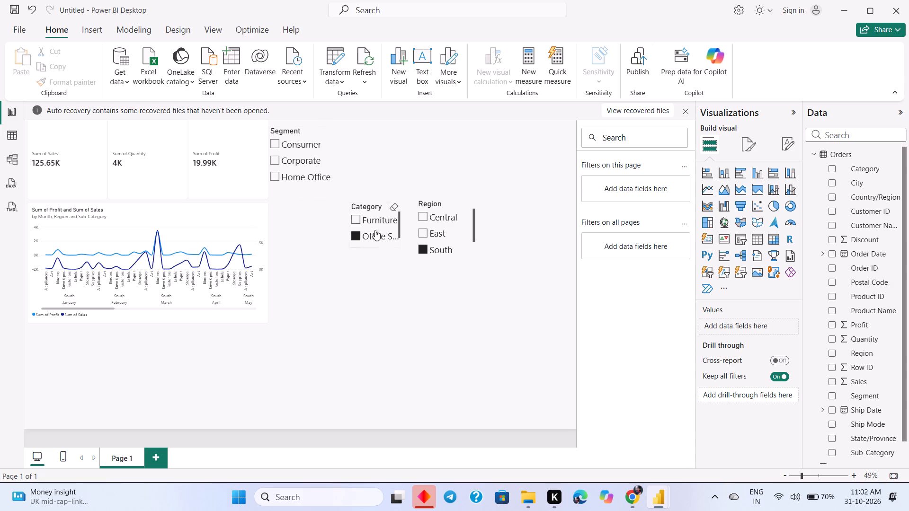
Enlarge the Category slicer to fit all its options and align it directly to the right of the Segment slicer.
left_click(393, 246)
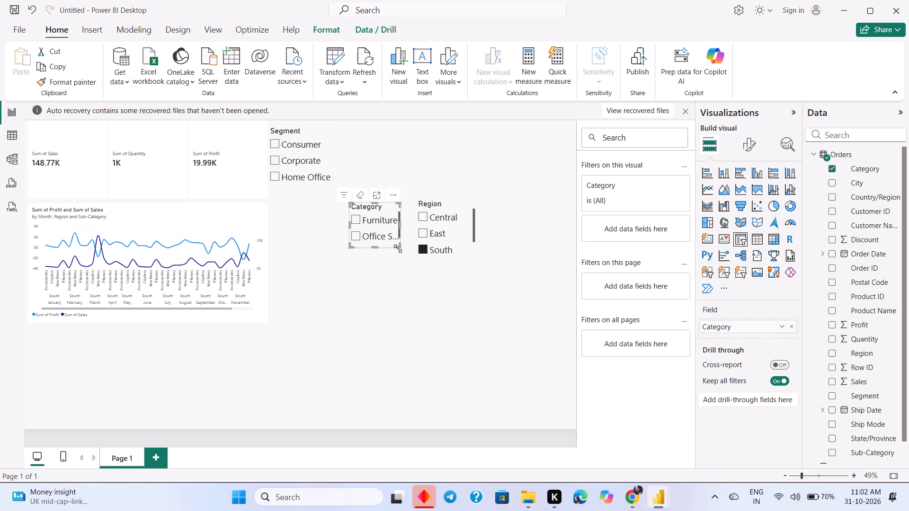
left_click_drag(398, 247, 424, 285)
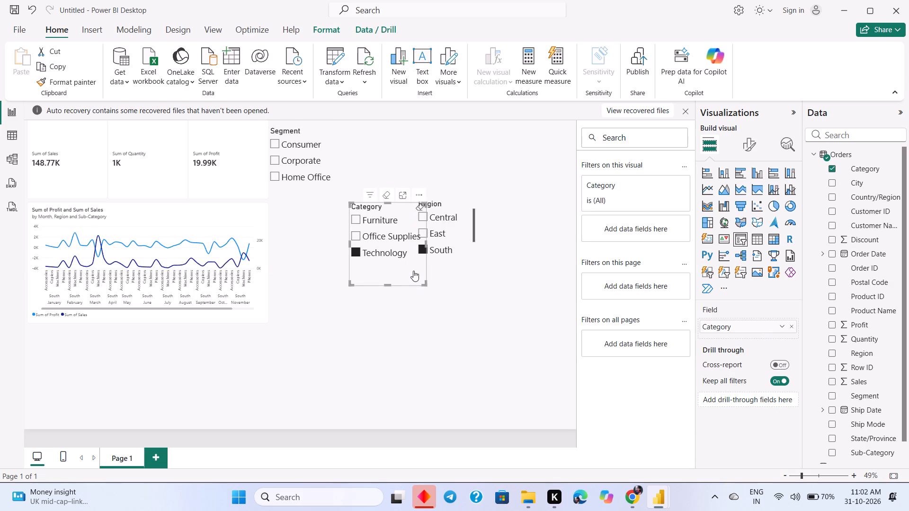
left_click_drag(412, 268, 392, 188)
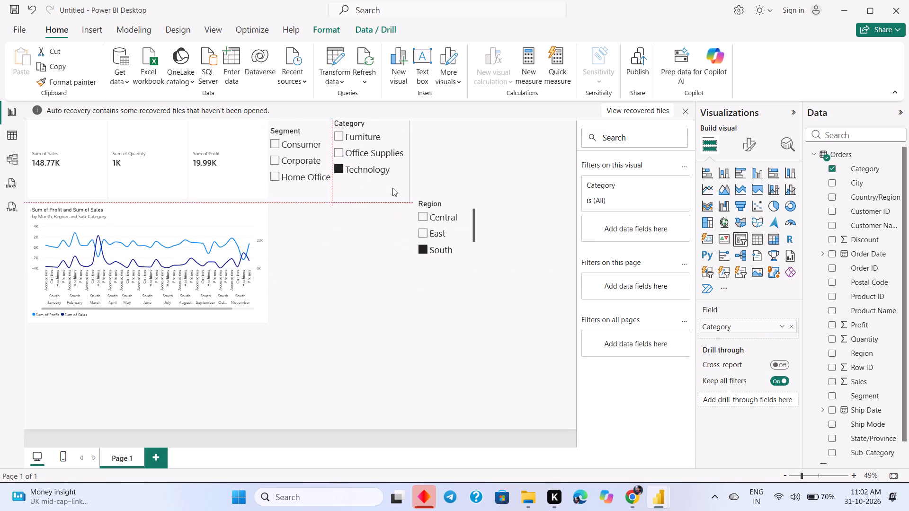
left_click_drag(392, 188, 392, 195)
Enlarge the Region slicer to fit its four options and align it directly to the right of the Category slicer.
left_click(465, 255)
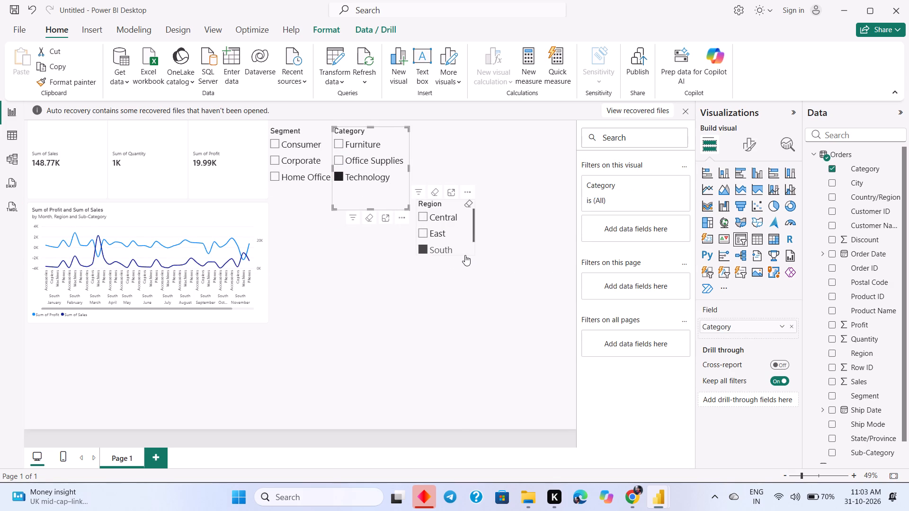
left_click_drag(472, 252, 482, 273)
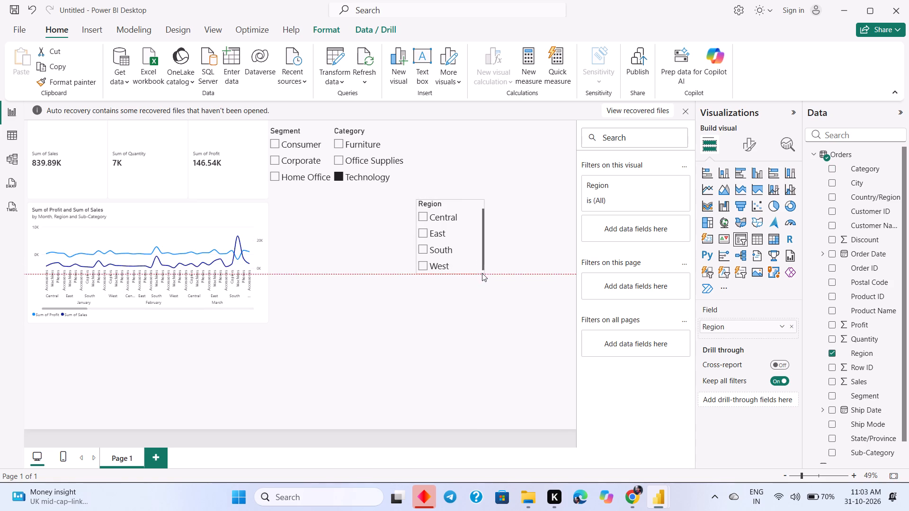
left_click_drag(482, 273, 487, 280)
left_click_drag(482, 258, 469, 197)
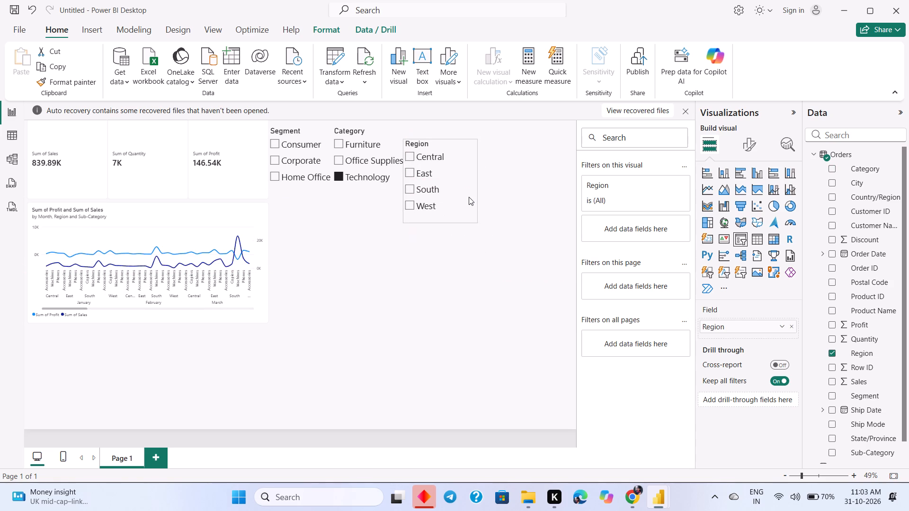
left_click_drag(469, 197, 475, 188)
left_click(372, 237)
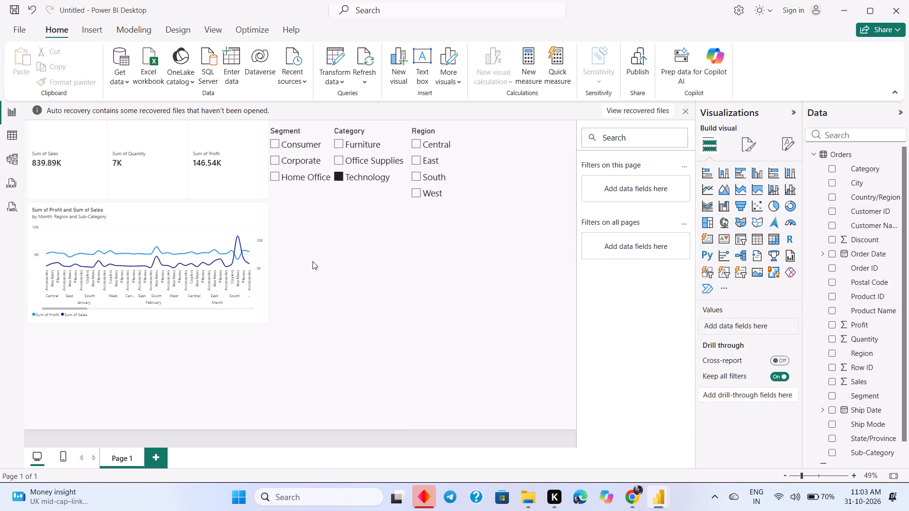
Clear the Technology selection and filter the page to the Consumer segment, Office Supplies category and East region with the slicers.
left_click(338, 178)
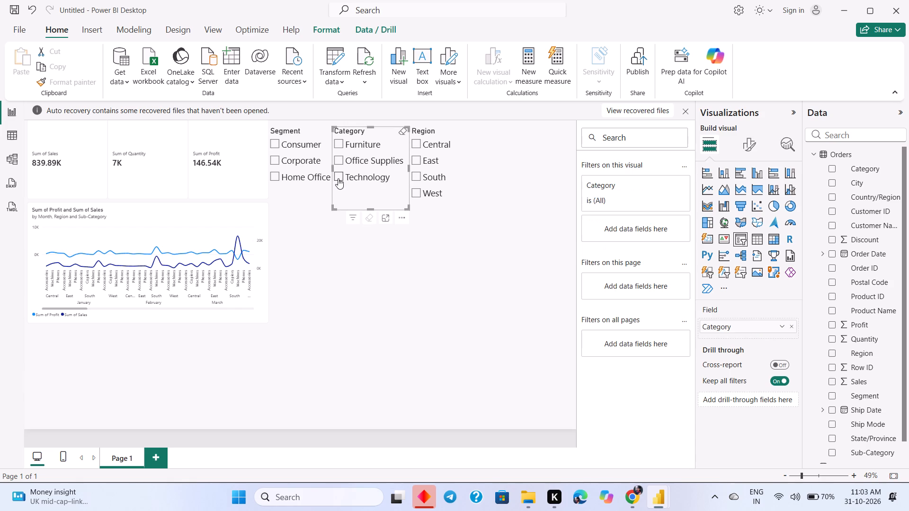
left_click(369, 259)
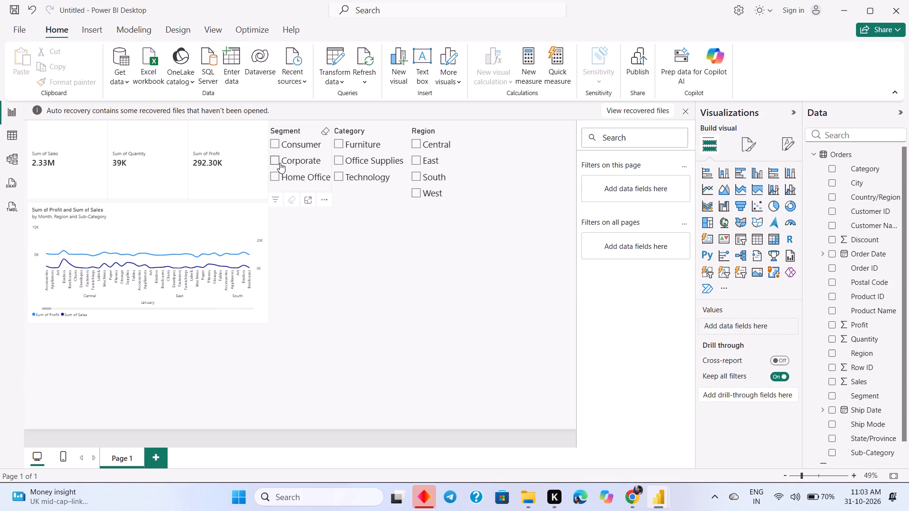
left_click(276, 142)
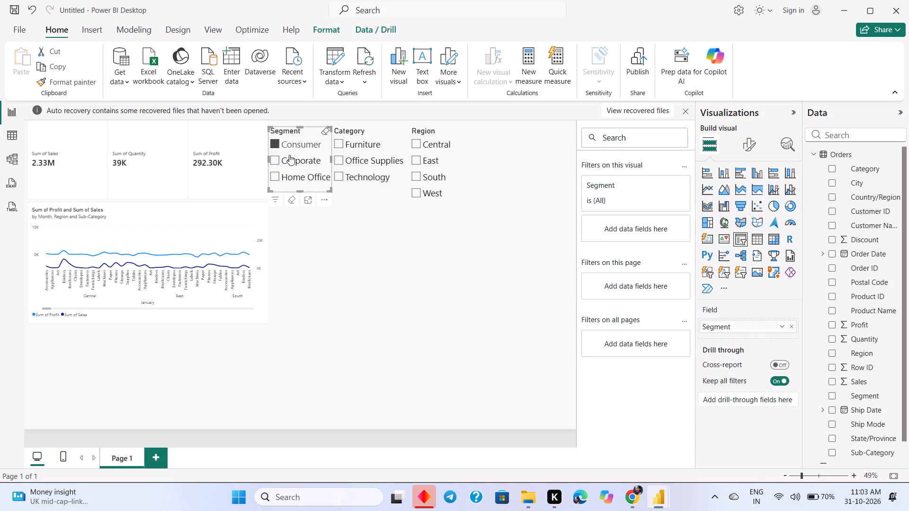
left_click(338, 163)
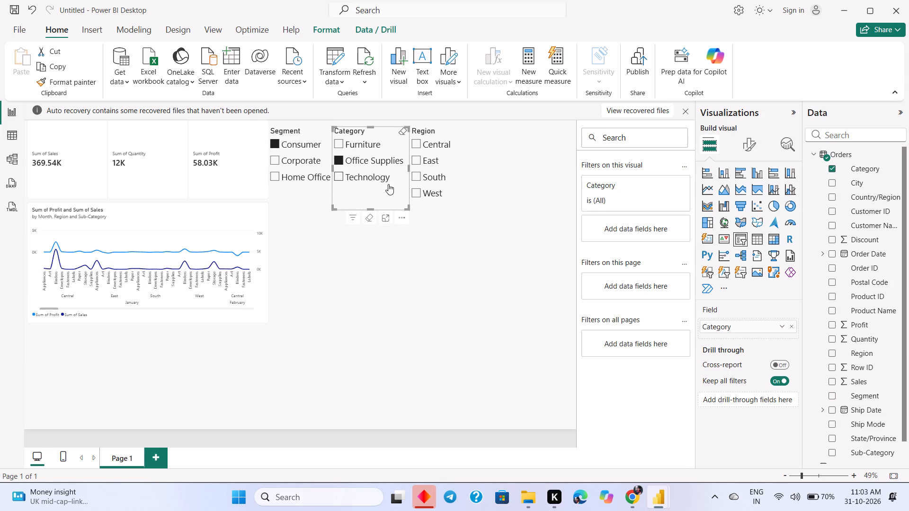
left_click(415, 159)
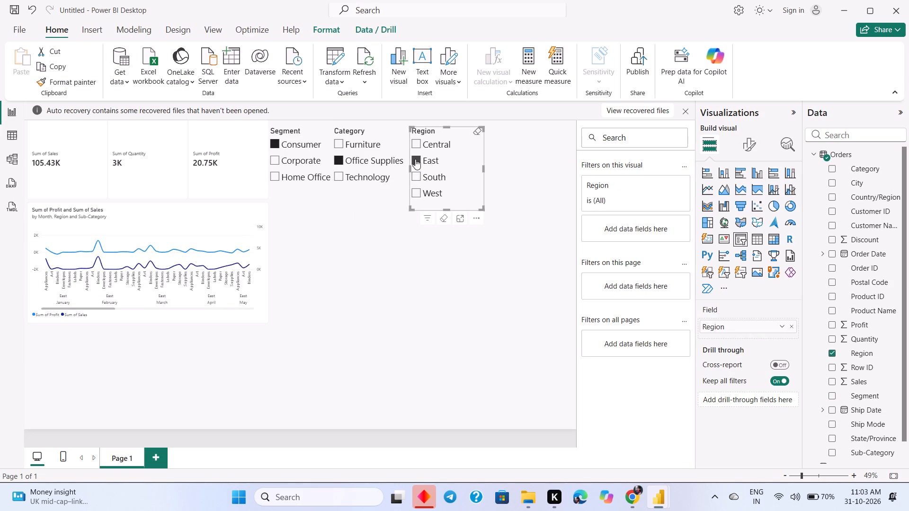
Capture a screenshot of the report area containing the KPI cards, line chart and three slicers.
key("Print")
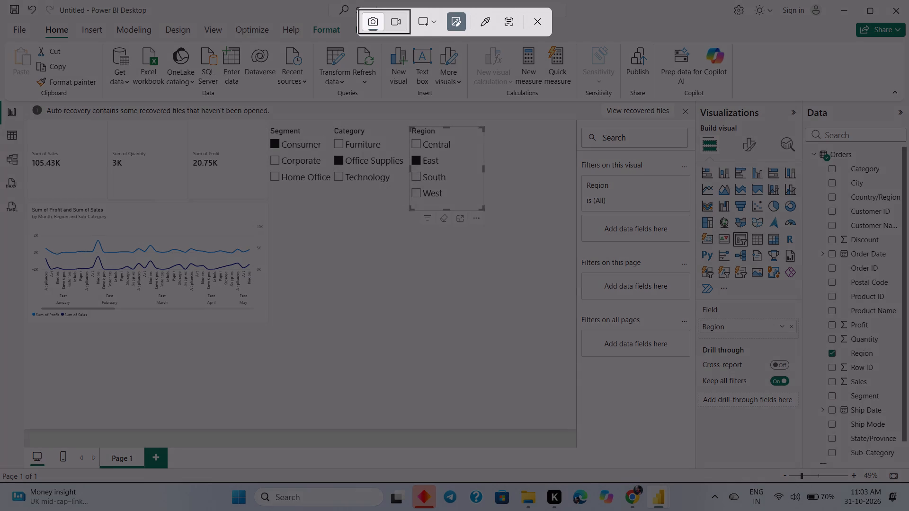
left_click_drag(24, 123, 45, 142)
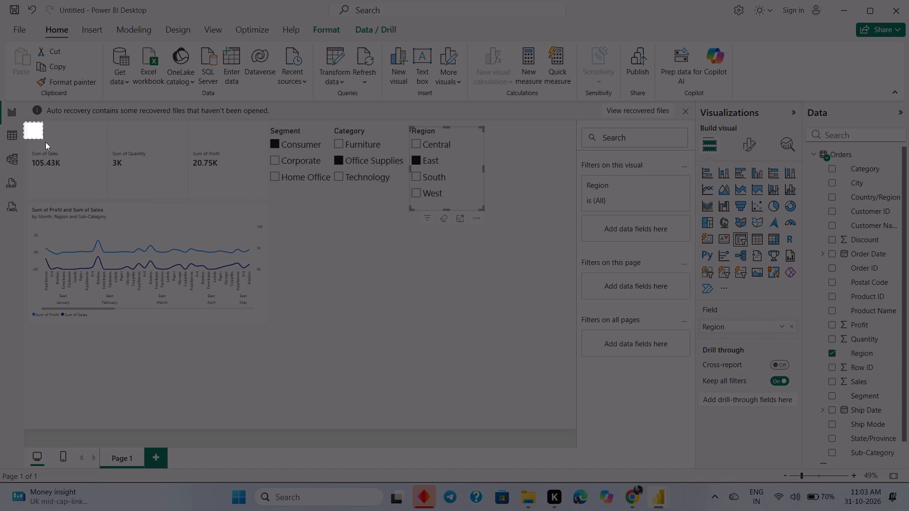
left_click_drag(45, 142, 490, 335)
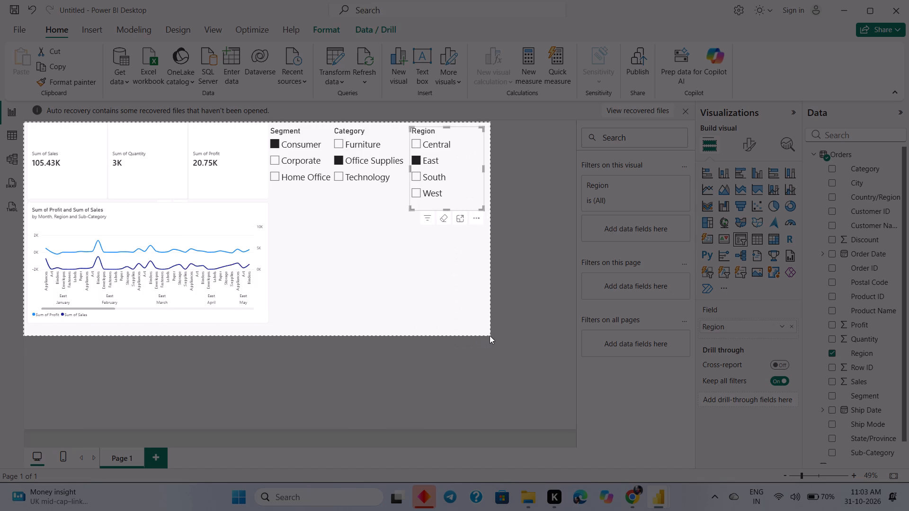
left_click_drag(490, 335, 488, 335)
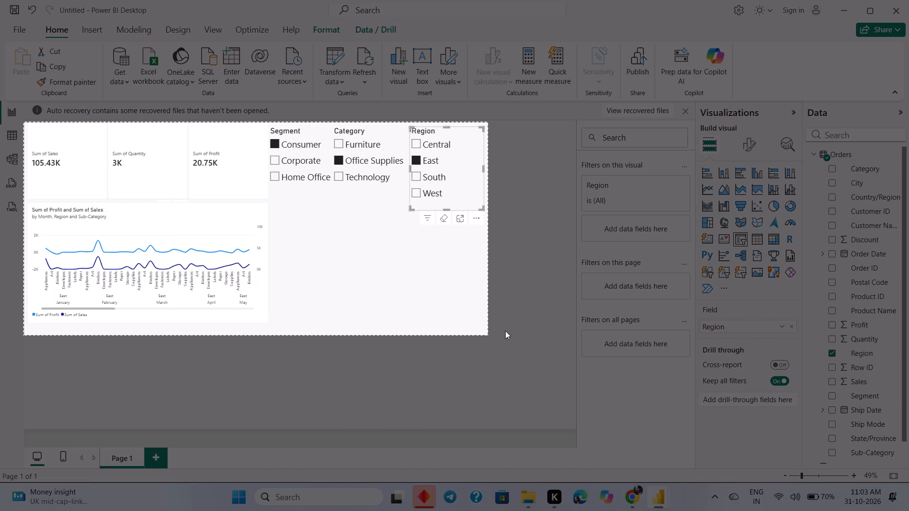
left_click(399, 365)
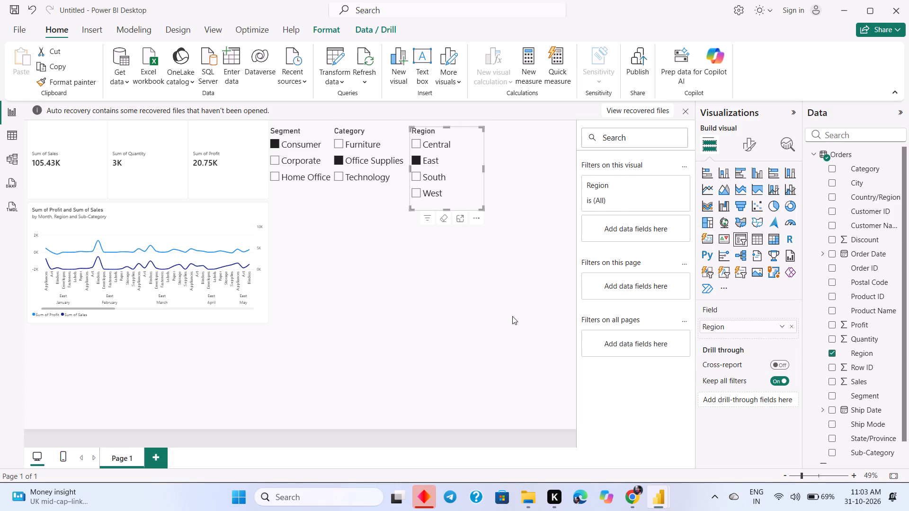
left_click(512, 316)
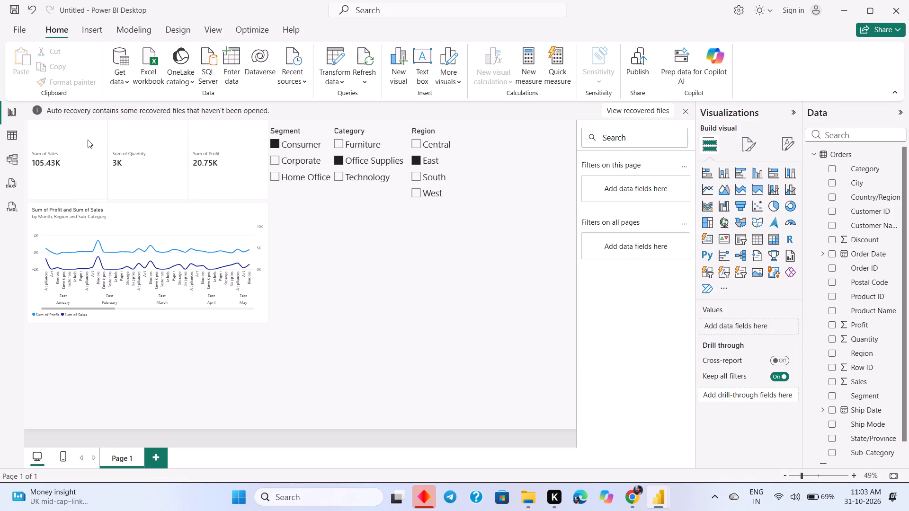
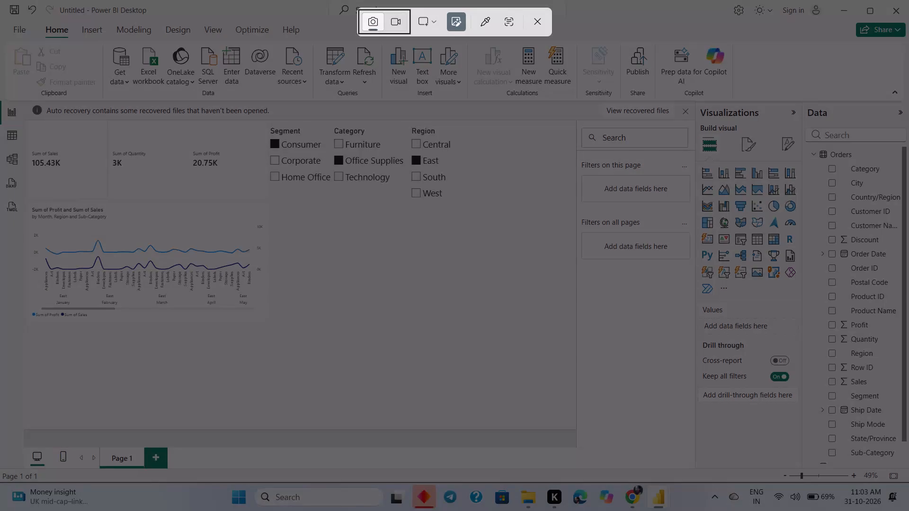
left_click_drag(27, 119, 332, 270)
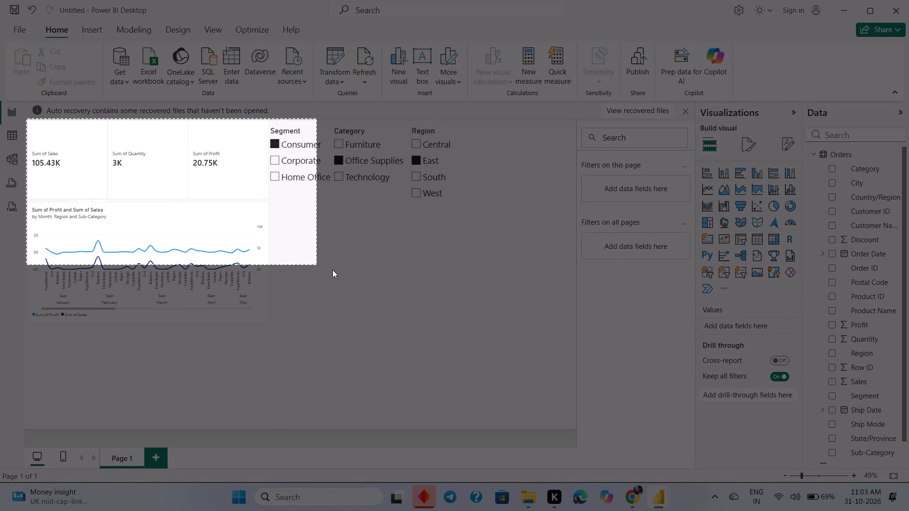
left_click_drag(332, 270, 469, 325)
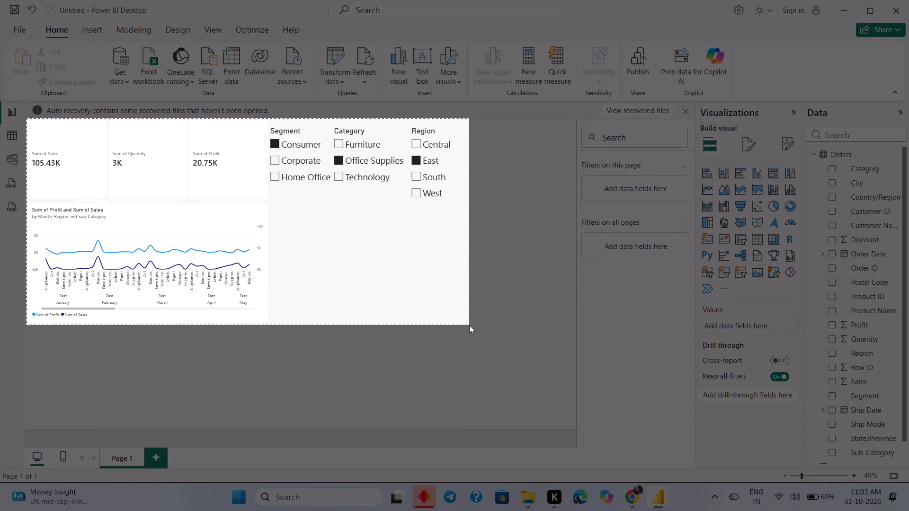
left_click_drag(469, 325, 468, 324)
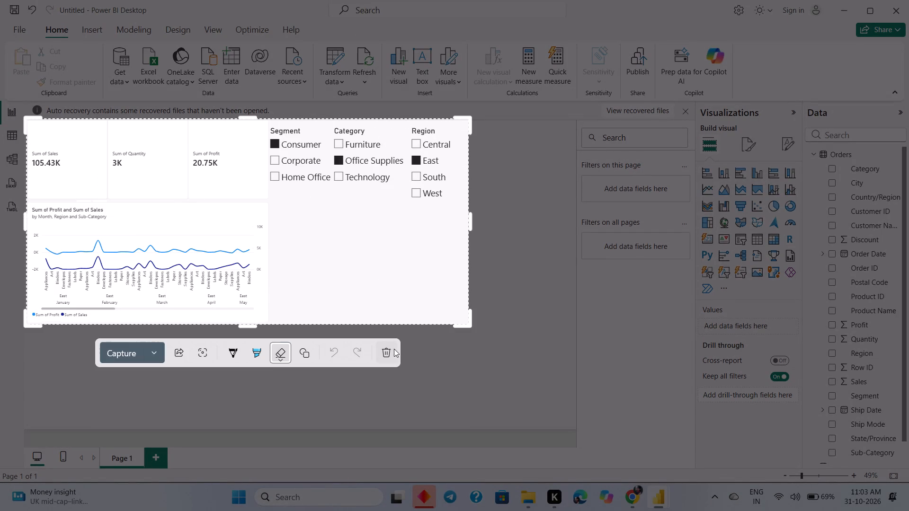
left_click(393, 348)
Move the Region slicer directly below the Segment slicer, aligned with the line chart's top edge and right side.
left_click_drag(453, 184, 360, 238)
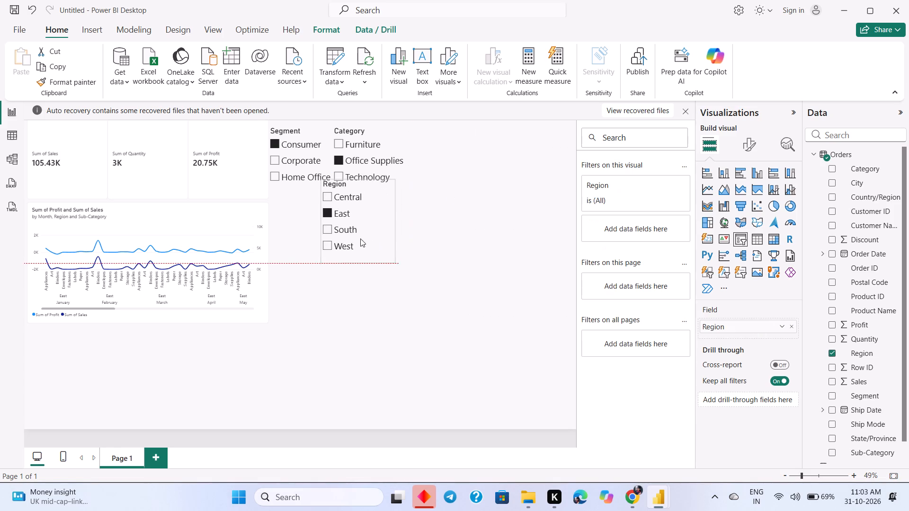
left_click_drag(360, 238, 311, 264)
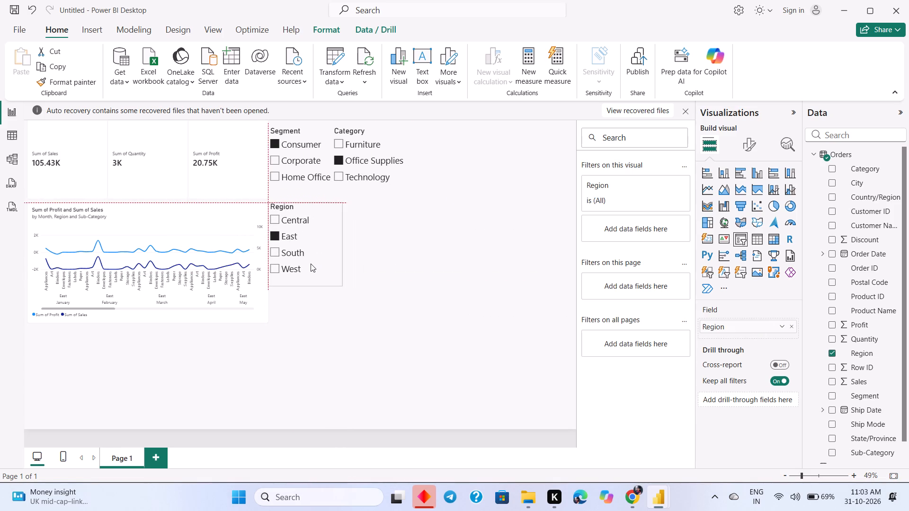
left_click_drag(311, 264, 312, 264)
left_click(380, 192)
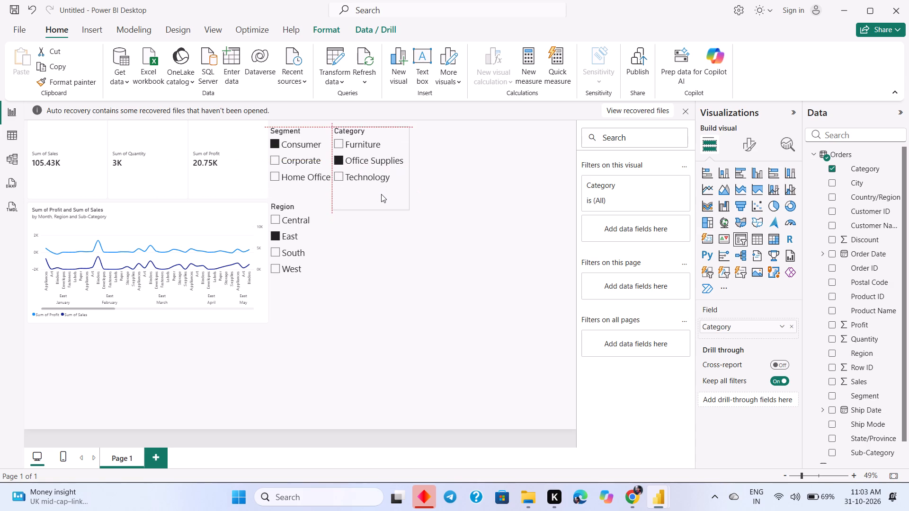
left_click(404, 273)
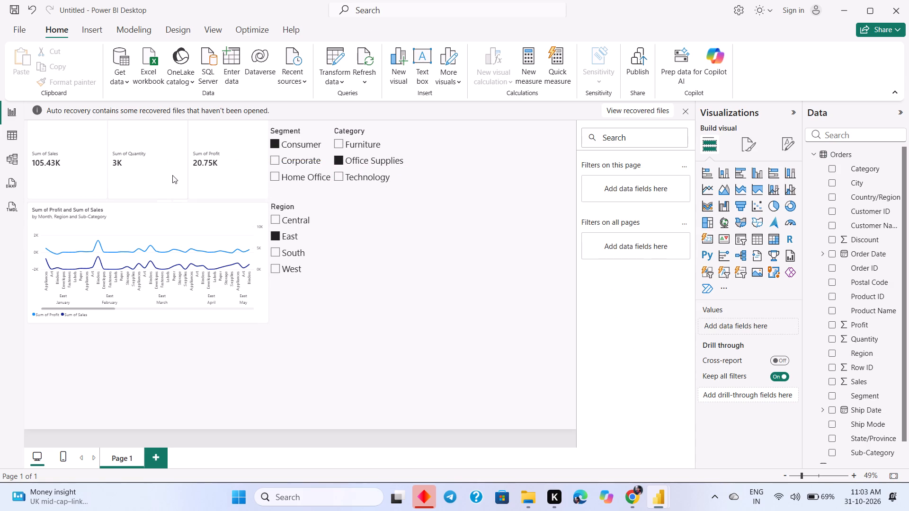
Capture a screenshot of the KPI cards, line chart and rearranged slicers filtered to Consumer, Office Supplies and East.
key("Print")
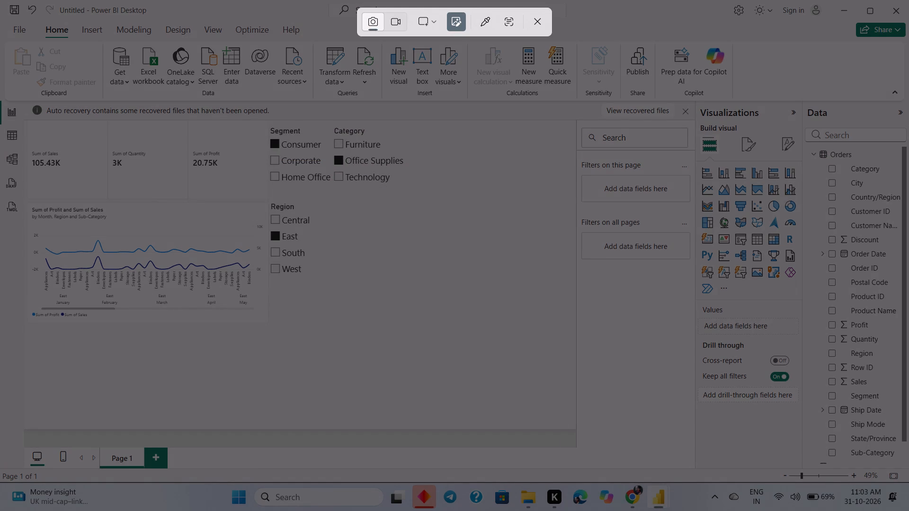
left_click_drag(31, 118, 276, 247)
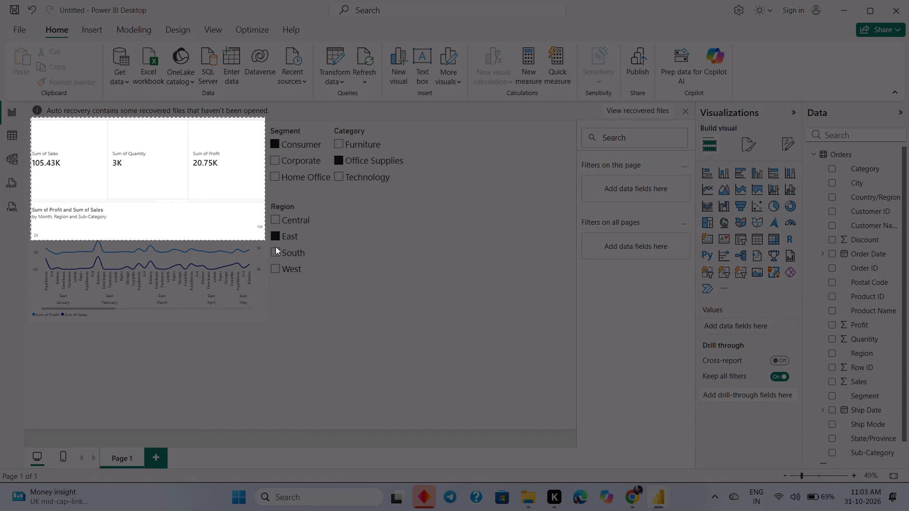
left_click_drag(276, 247, 411, 330)
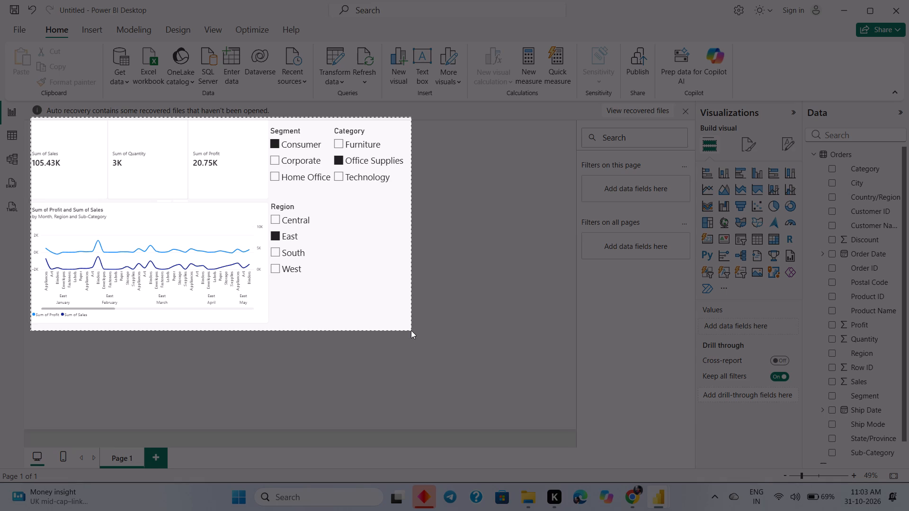
left_click_drag(411, 330, 409, 324)
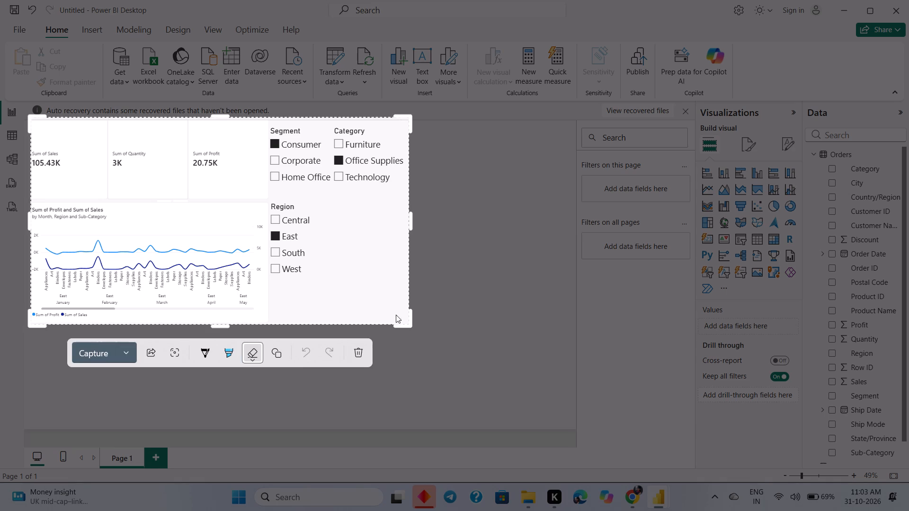
left_click(99, 349)
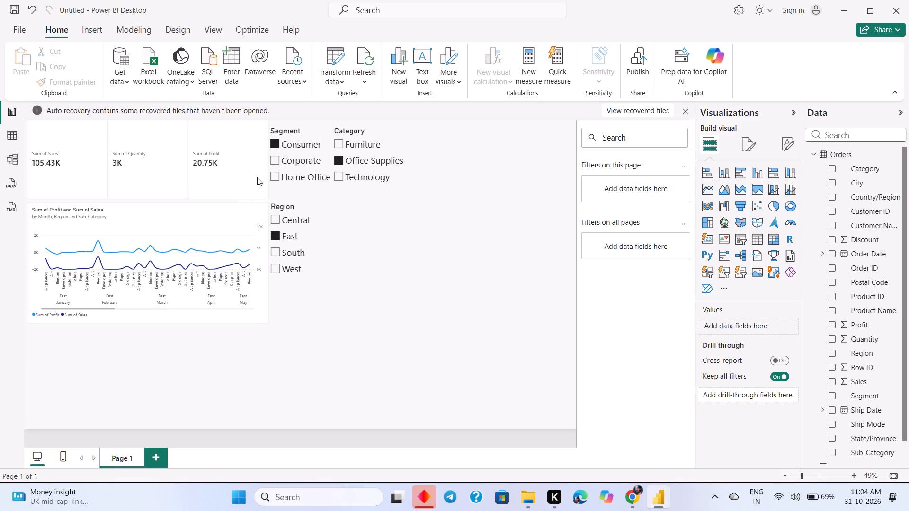
Filter the page to the Corporate segment, Furniture category and Central region with the slicers, leaving no visual selected.
left_click(274, 161)
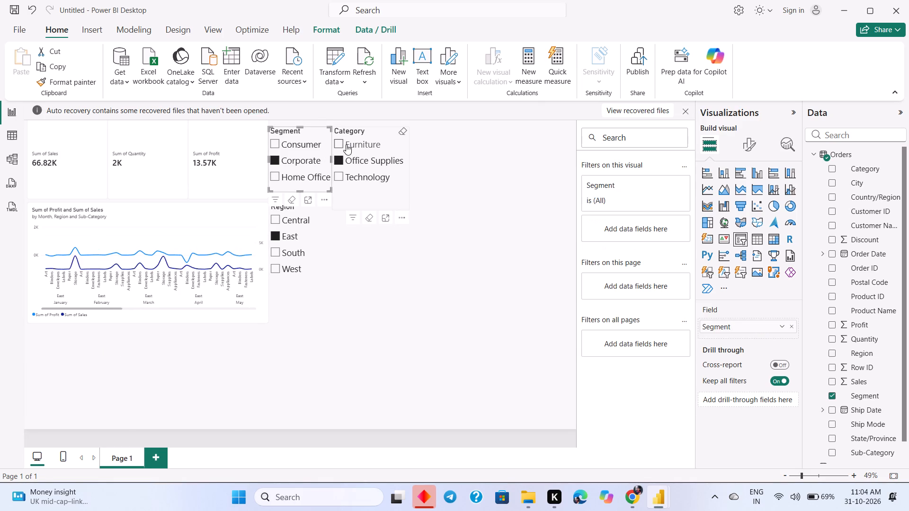
left_click(344, 143)
left_click(275, 217)
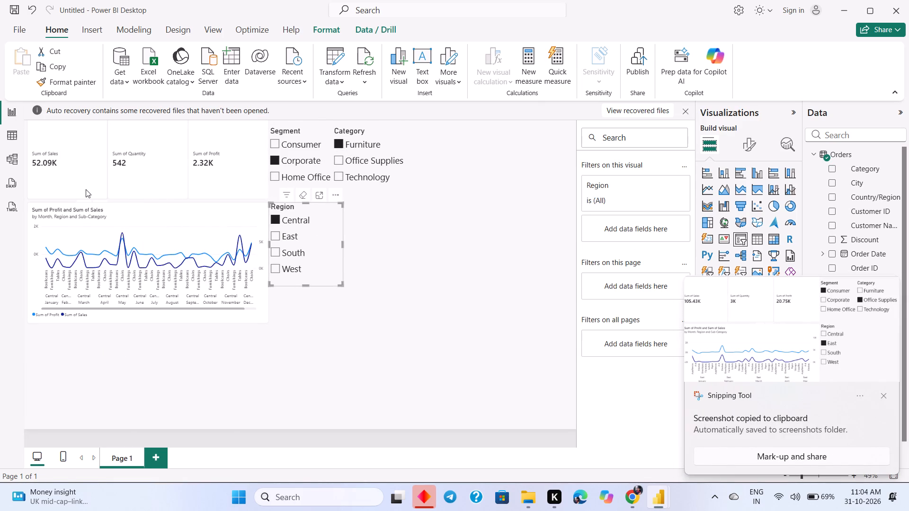
left_click(377, 274)
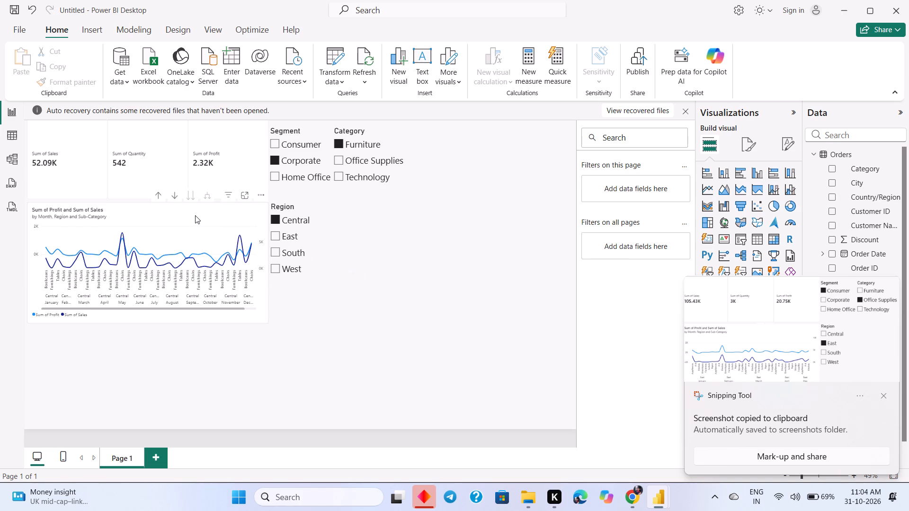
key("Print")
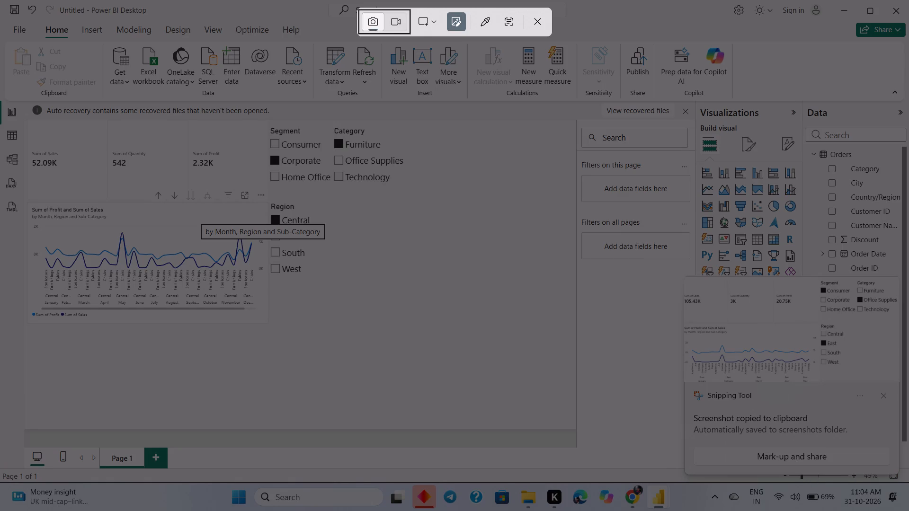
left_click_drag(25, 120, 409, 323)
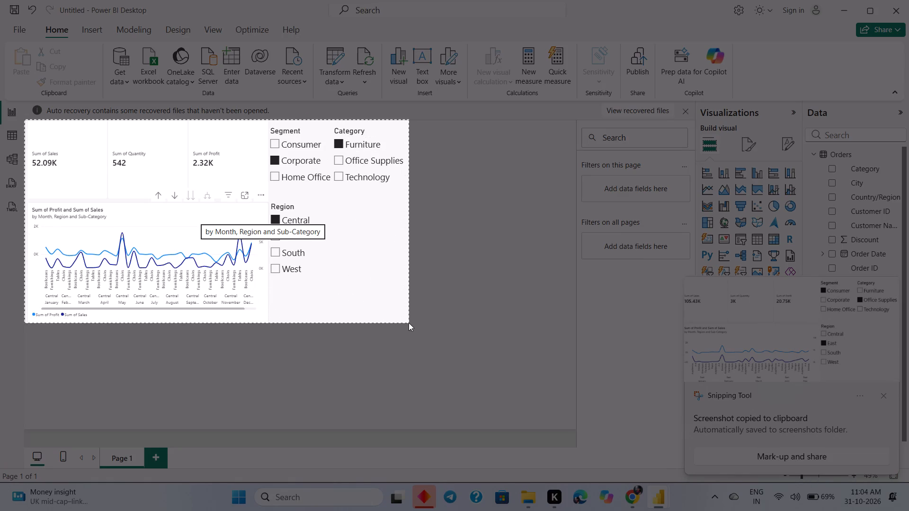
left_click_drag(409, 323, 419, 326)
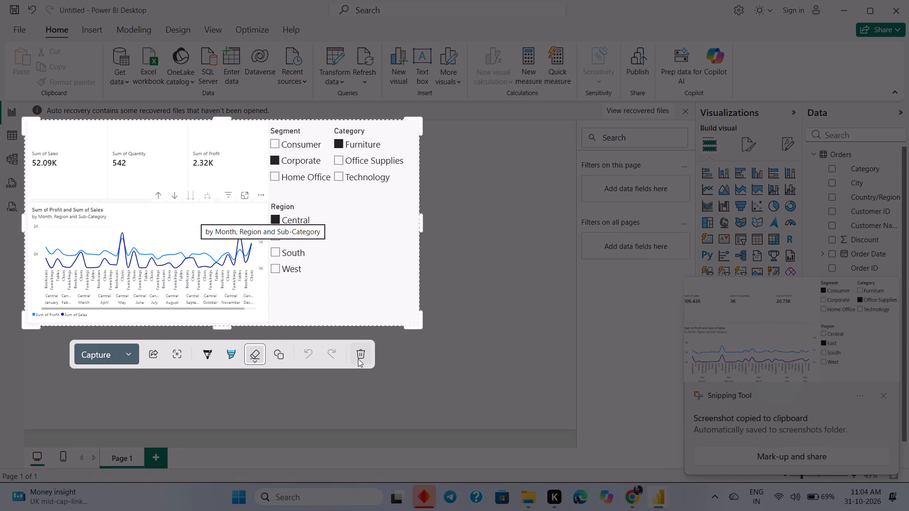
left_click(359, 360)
Capture a screenshot of the KPI cards, line chart and three slicers filtered to Corporate, Furniture and Central.
left_click(387, 313)
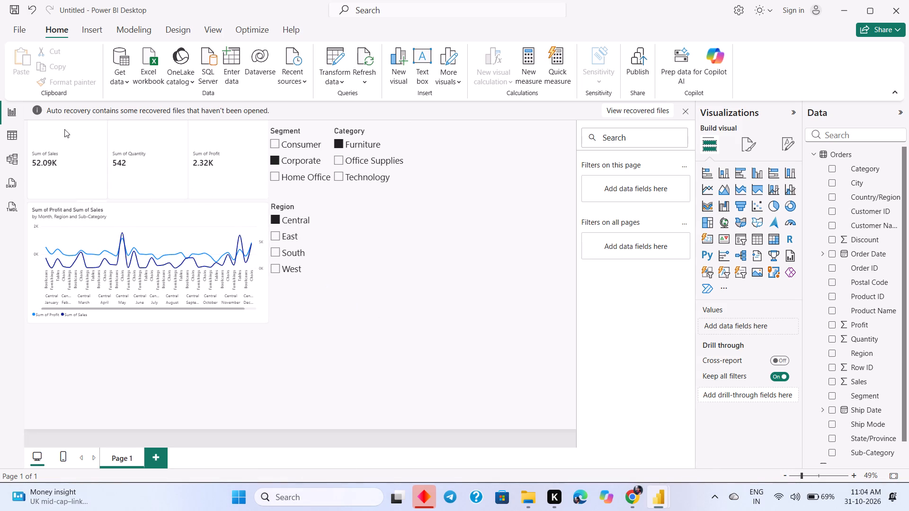
key("Print")
left_click_drag(26, 120, 343, 260)
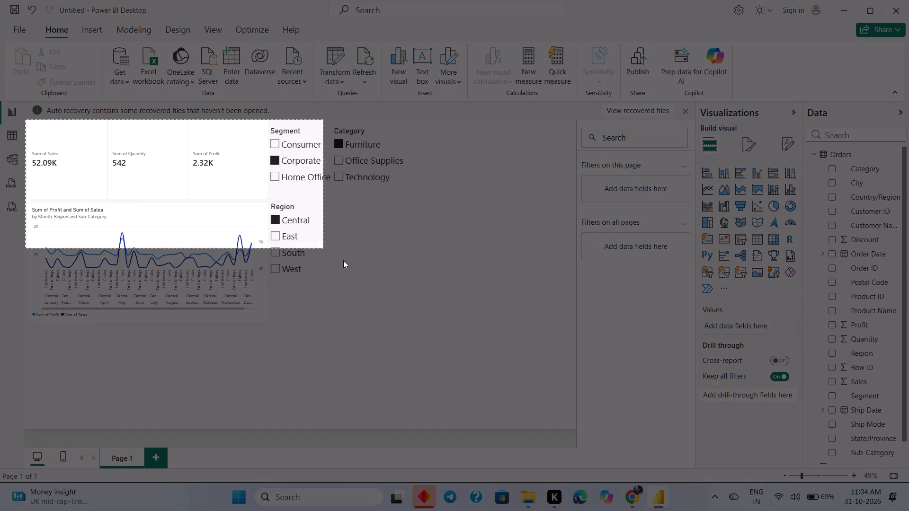
left_click_drag(343, 260, 429, 324)
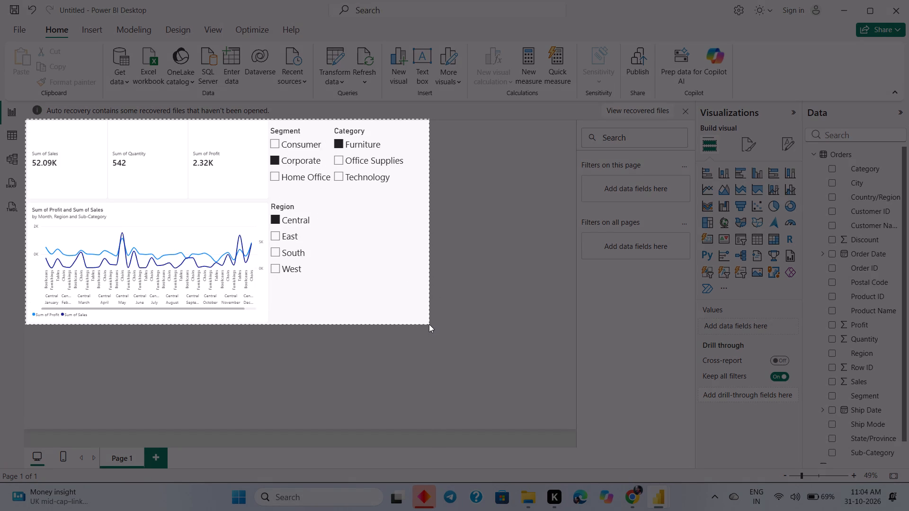
left_click_drag(429, 324, 430, 324)
left_click(115, 351)
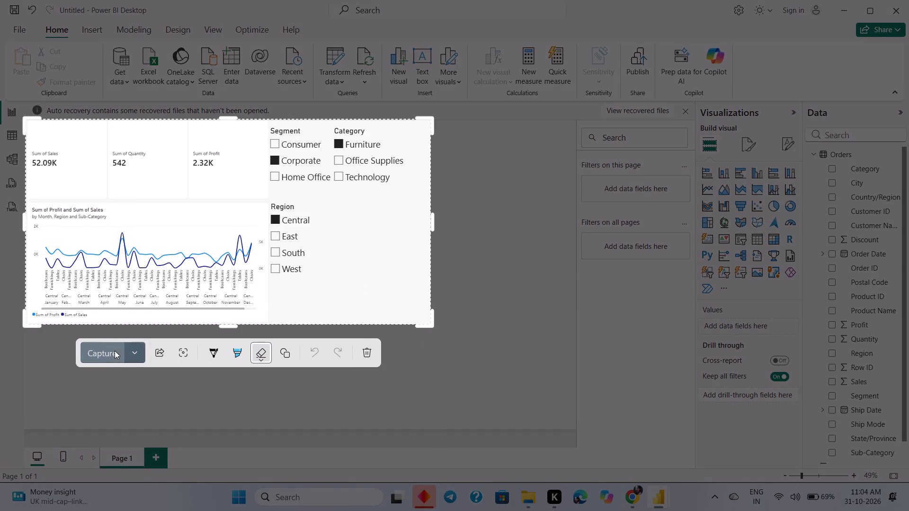
Filter the page to the West region, Technology category and Home Office segment with the slicers, leaving no visual selected.
left_click(276, 268)
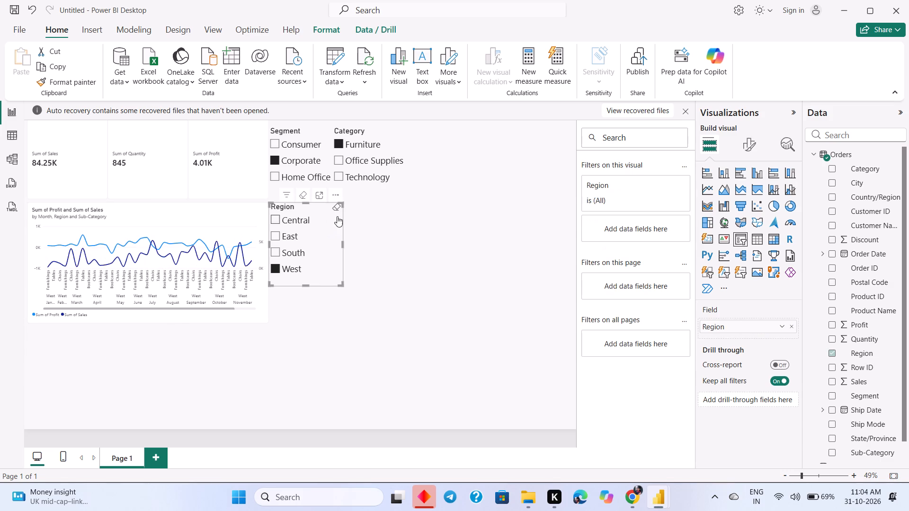
left_click(339, 176)
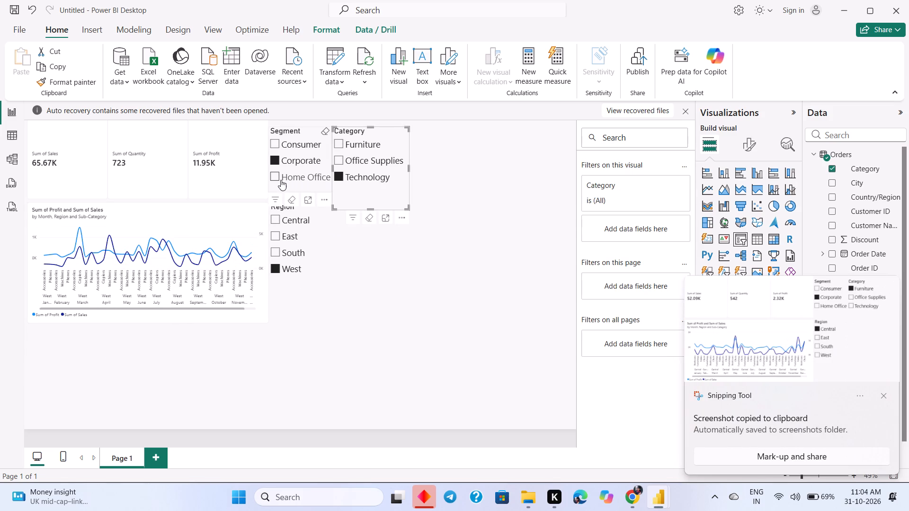
left_click(275, 178)
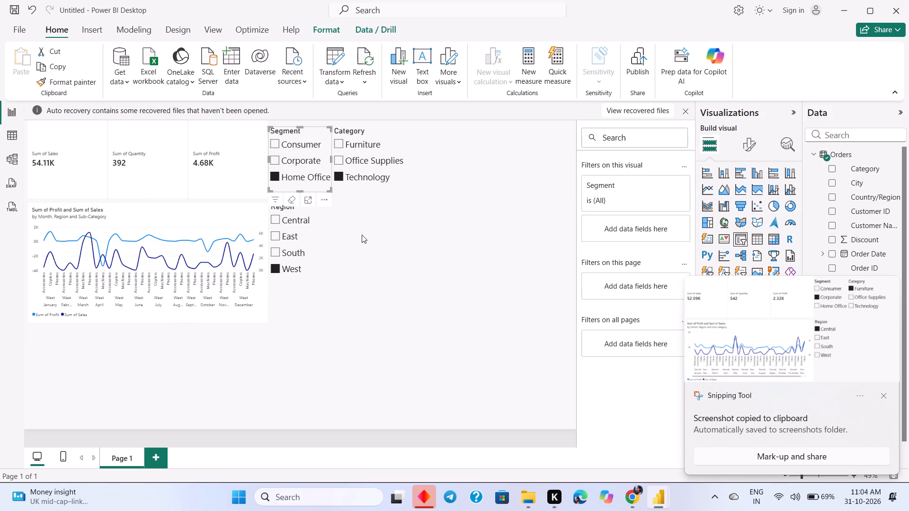
left_click(462, 267)
Capture a screenshot of the KPI cards, line chart and slicers filtered to Home Office, Technology and West, cropped close to the visuals.
key("Print")
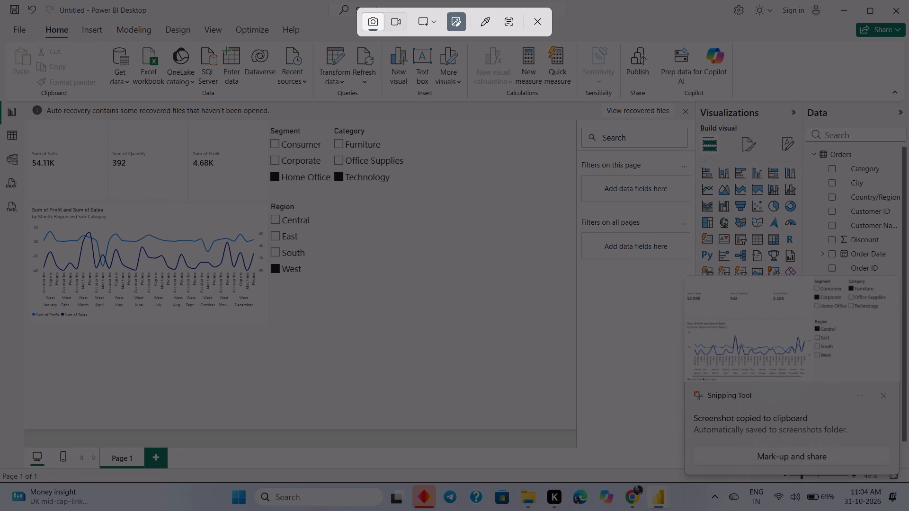
left_click_drag(30, 120, 422, 308)
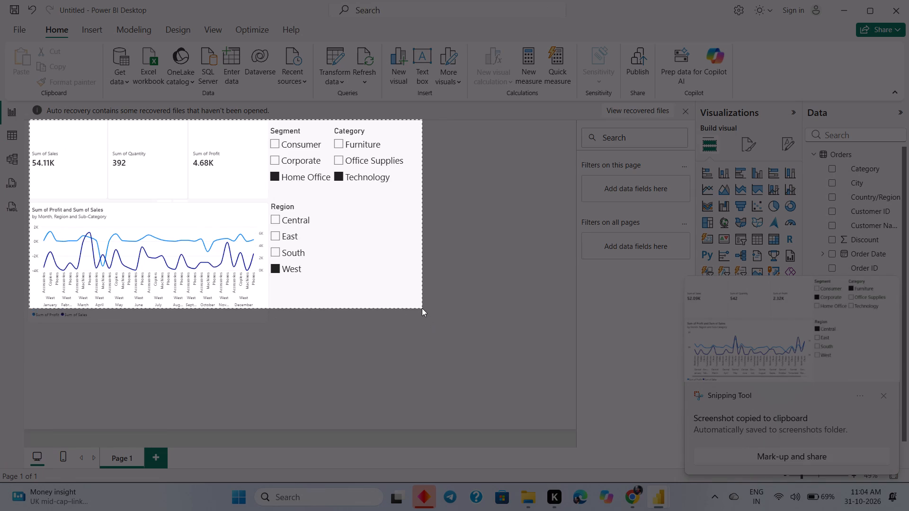
left_click_drag(422, 308, 425, 319)
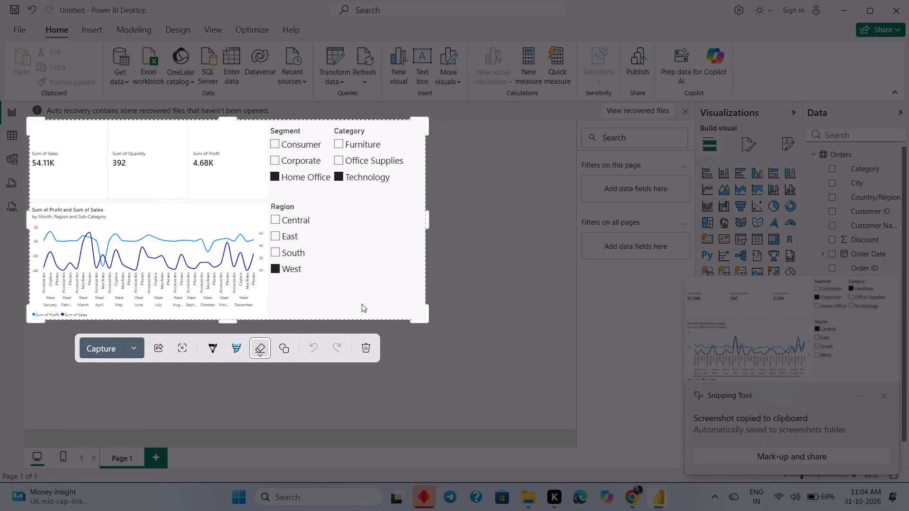
left_click_drag(425, 224, 414, 223)
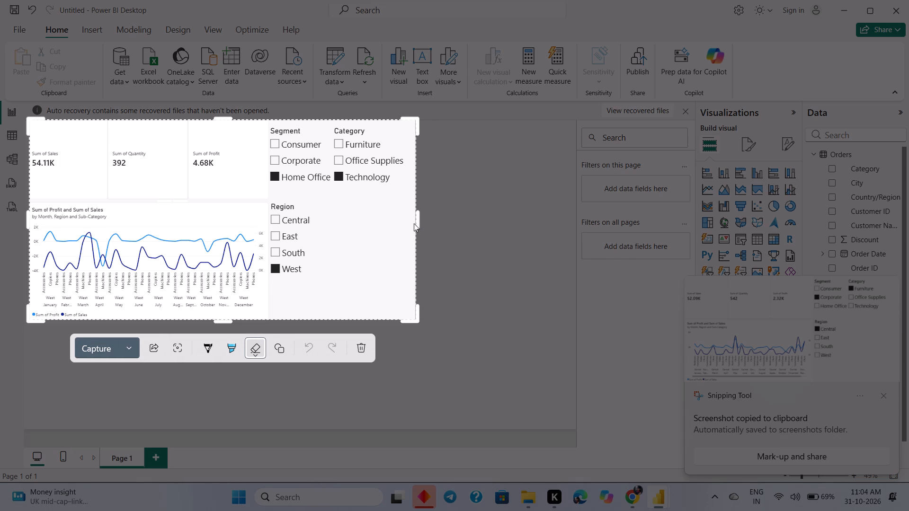
left_click_drag(414, 223, 408, 225)
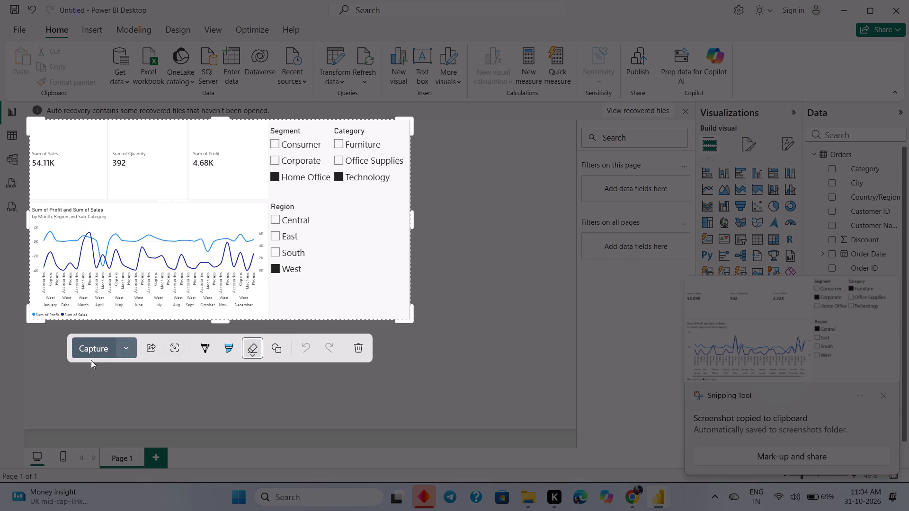
left_click(88, 350)
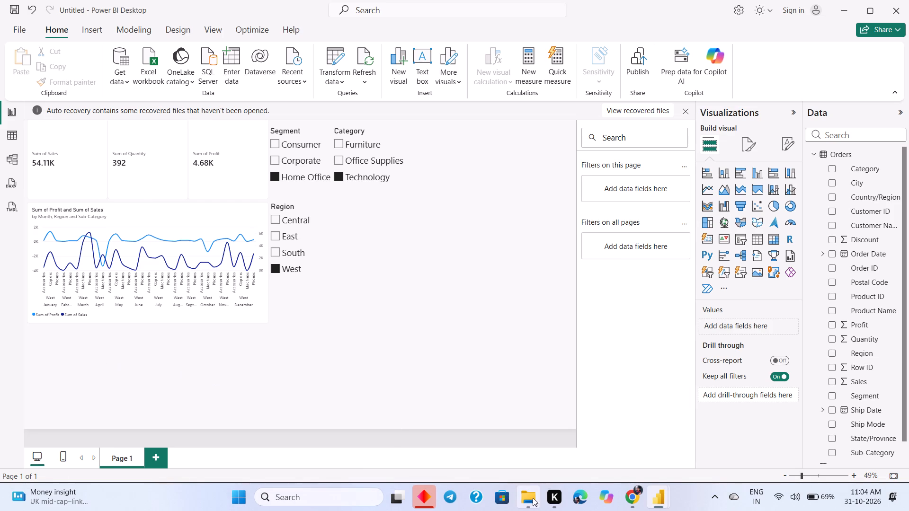